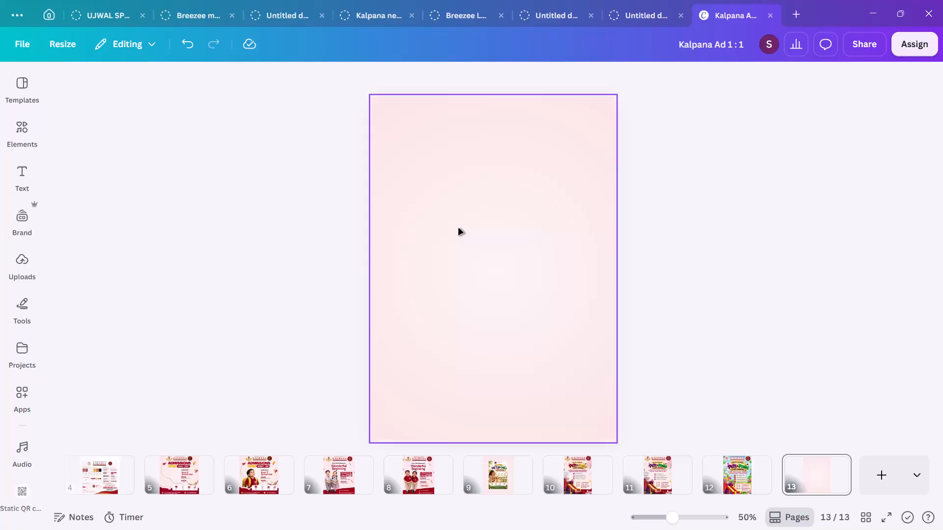
Align the Moccino Cafe combo image with the top-left corner of page 13 and enlarge it to span the full page width.
left_click_drag(487, 263, 451, 144)
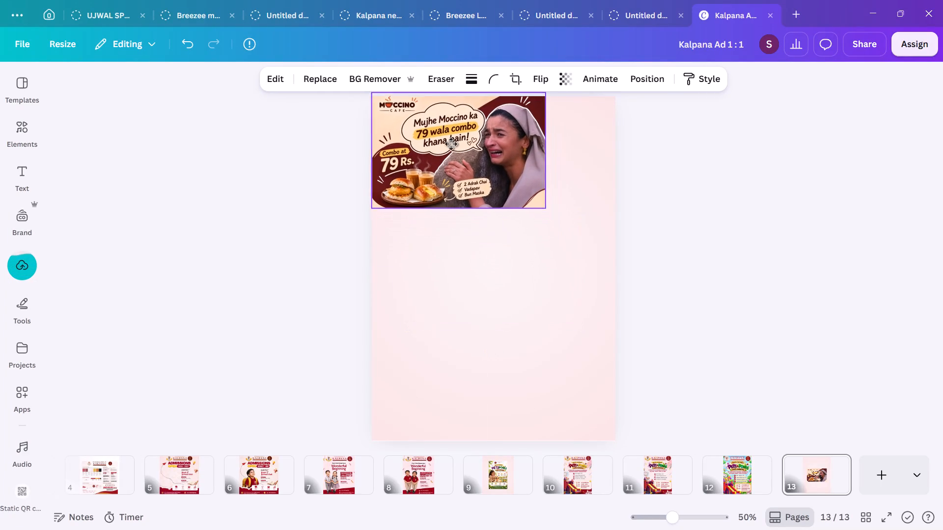
left_click_drag(451, 144, 451, 151)
left_click_drag(543, 213, 555, 225)
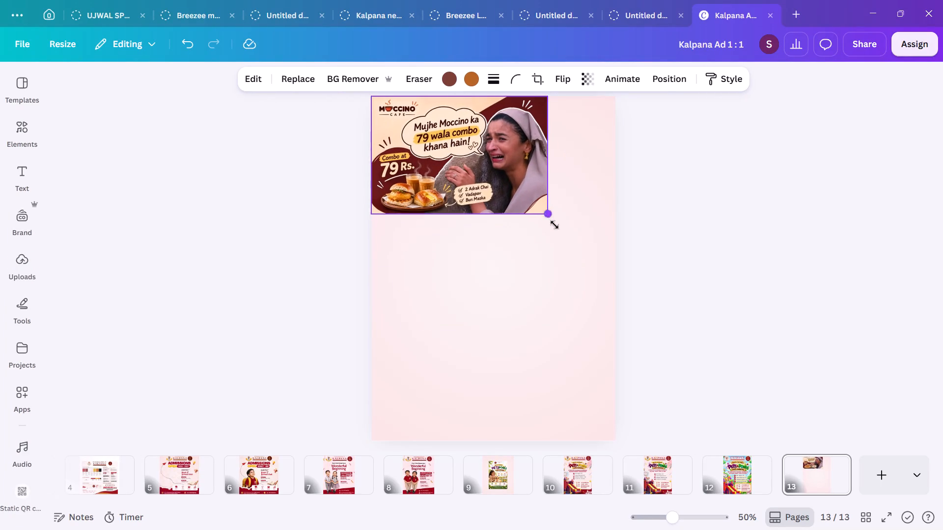
left_click_drag(555, 225, 604, 275)
left_click(674, 253)
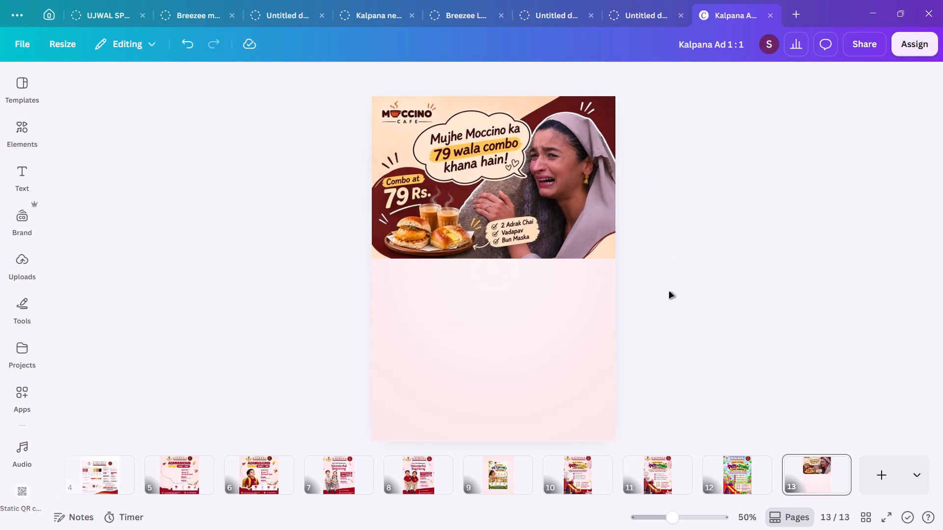
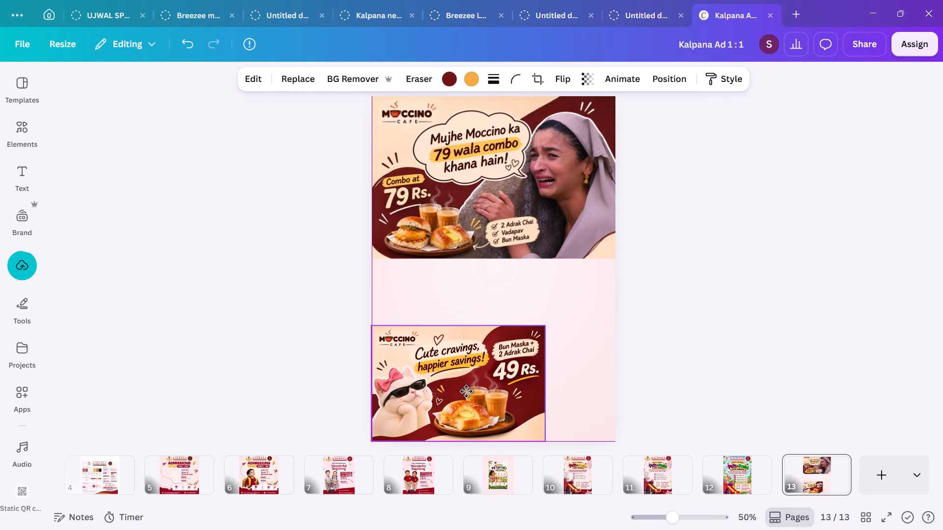
Enlarge the "Cute cravings, happier savings!" image to span the full page width along the page's bottom edge.
left_click_drag(546, 327, 584, 302)
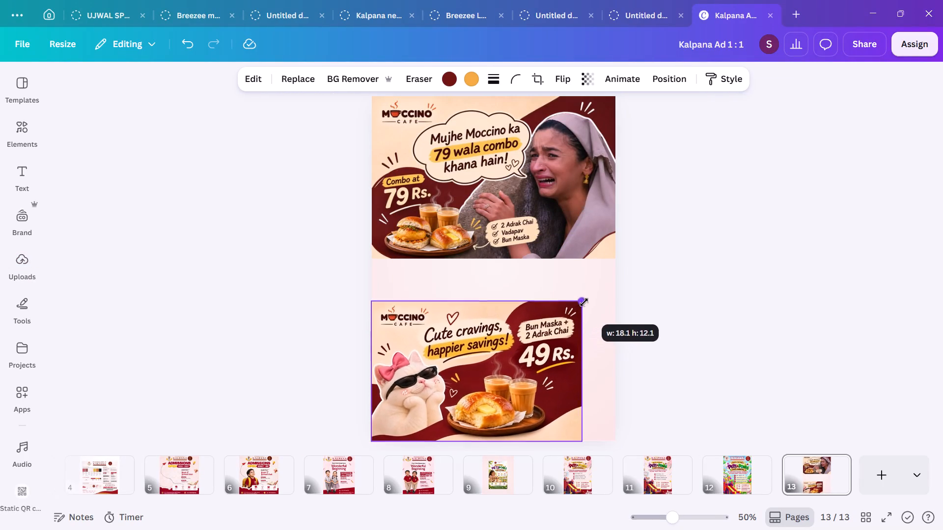
left_click_drag(584, 302, 615, 285)
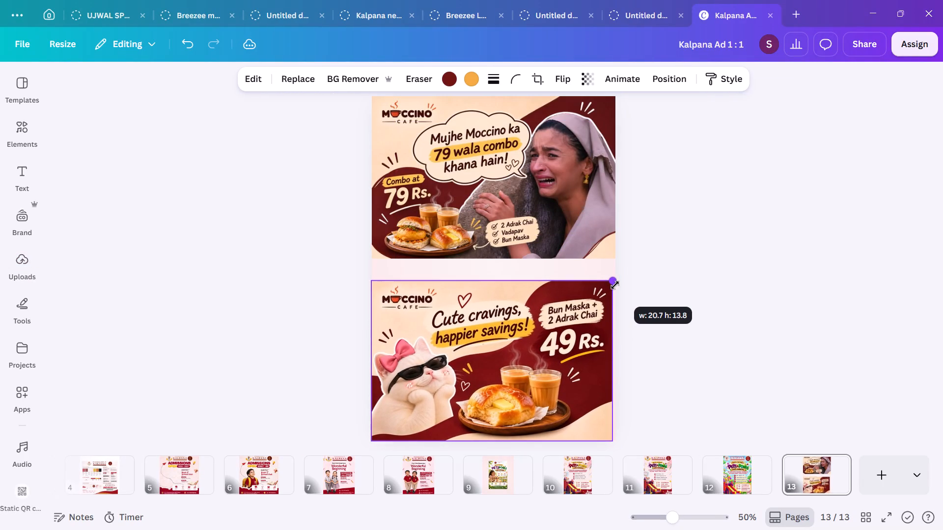
left_click_drag(615, 285, 616, 283)
Apply the "Cute cravings" image's colours to the page.
right_click(562, 295)
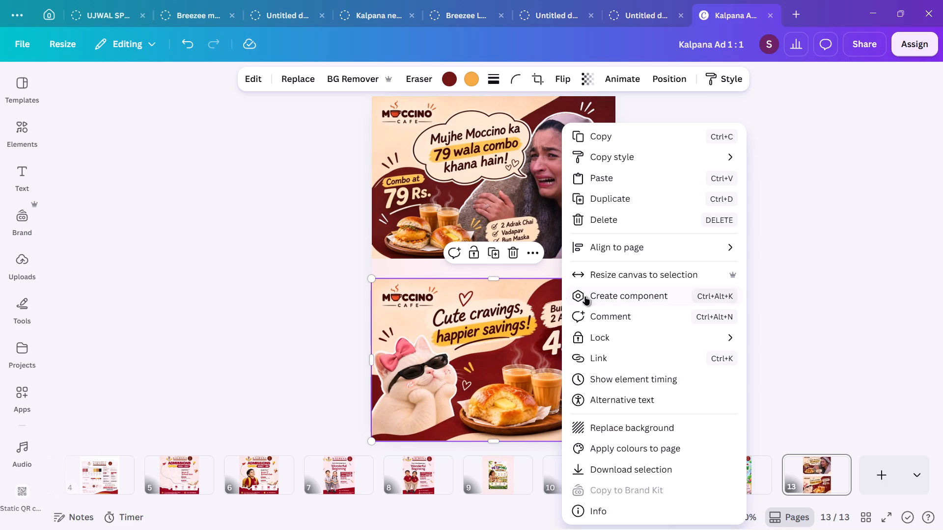
left_click(633, 443)
left_click(691, 334)
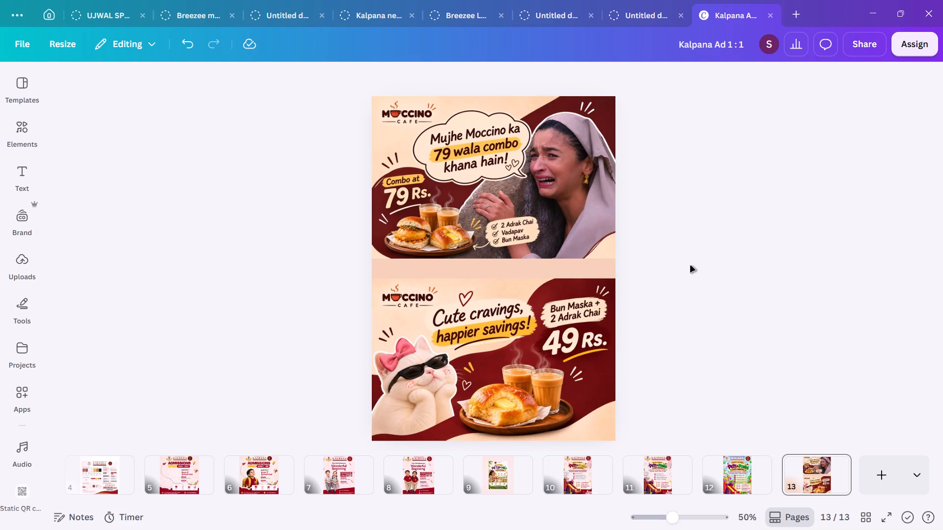
left_click(691, 266)
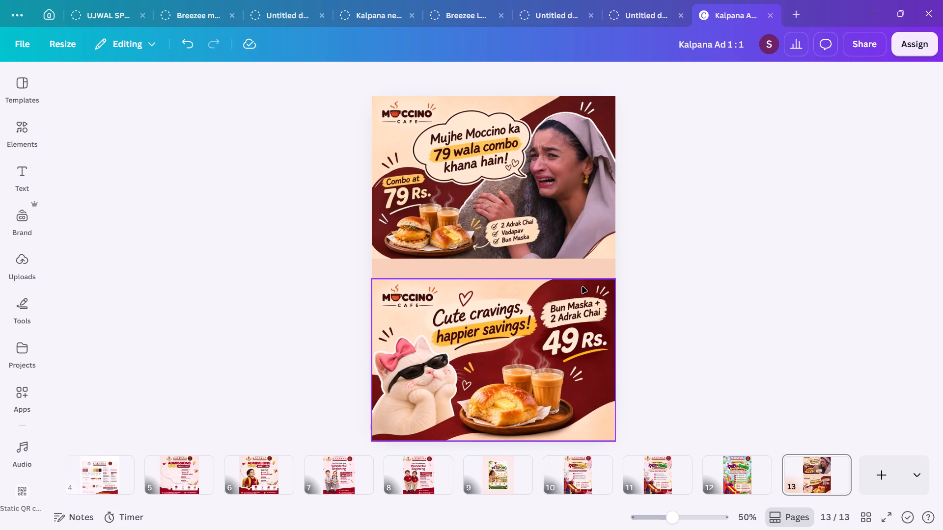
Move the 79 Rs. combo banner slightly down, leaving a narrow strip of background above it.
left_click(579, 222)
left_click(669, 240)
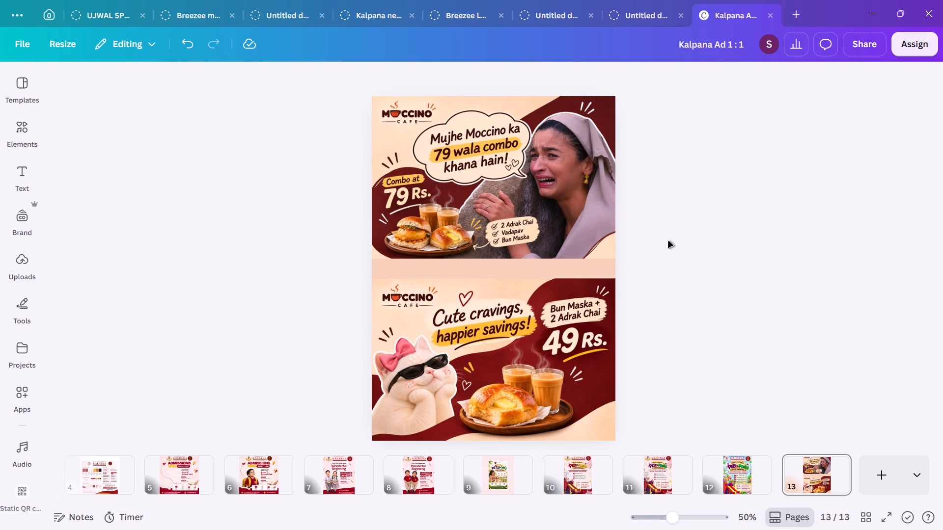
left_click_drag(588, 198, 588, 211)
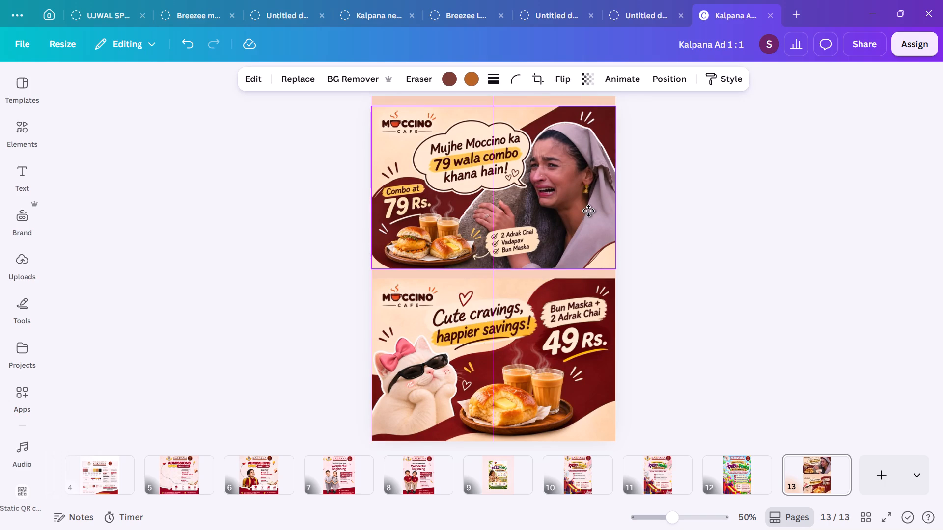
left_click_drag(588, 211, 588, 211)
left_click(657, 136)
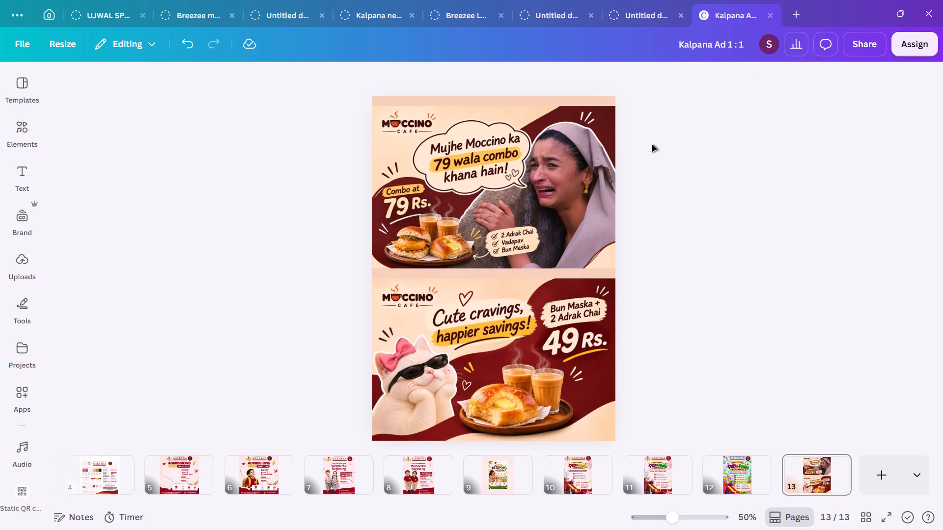
Stretch the 79 Rs. combo banner to a height of about 14.2 and align it with the page's top edge.
left_click(572, 164)
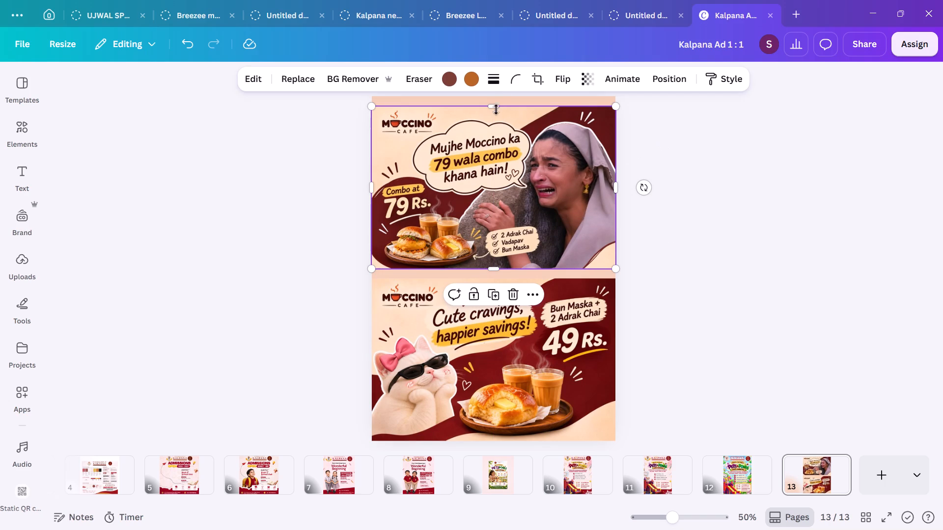
left_click(495, 105)
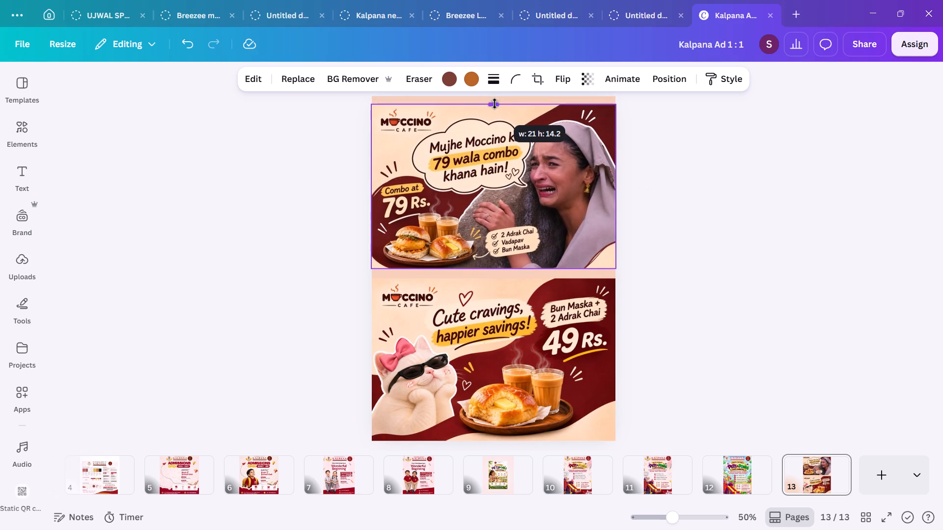
left_click(647, 106)
left_click_drag(583, 153, 583, 145)
left_click(681, 210)
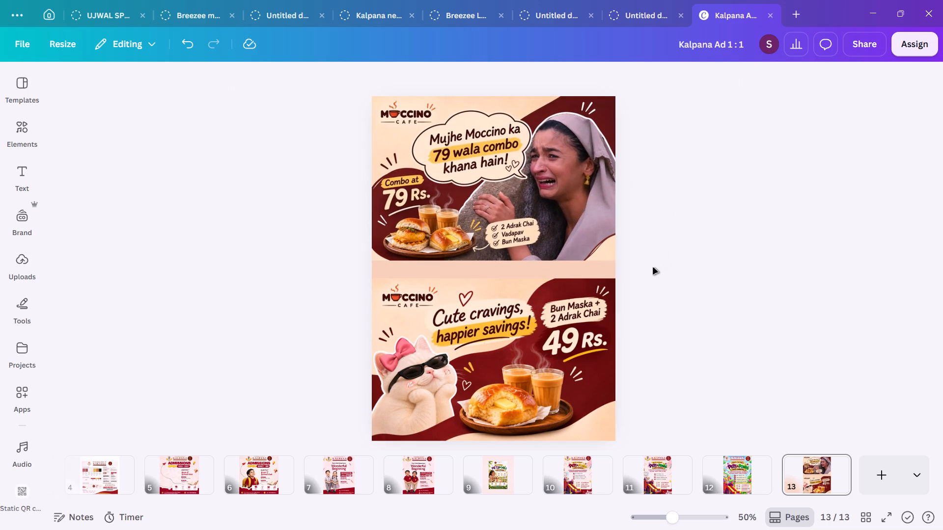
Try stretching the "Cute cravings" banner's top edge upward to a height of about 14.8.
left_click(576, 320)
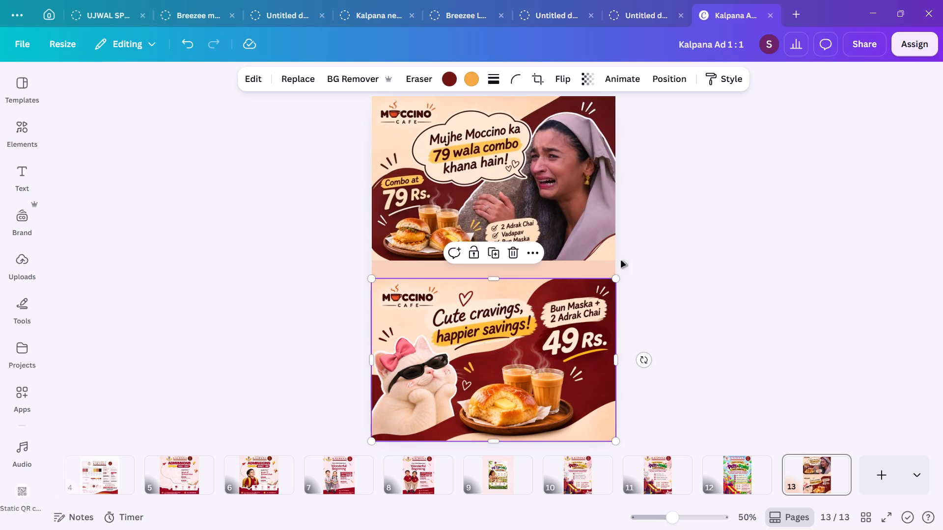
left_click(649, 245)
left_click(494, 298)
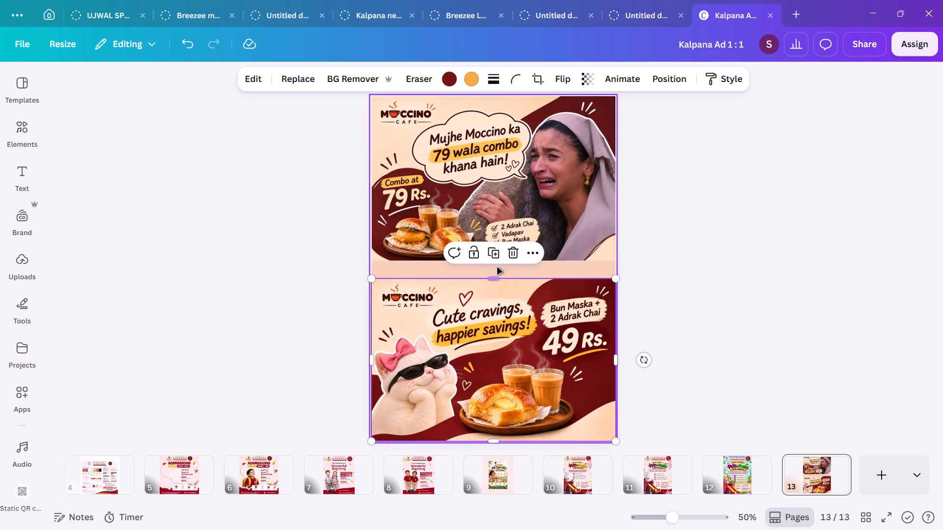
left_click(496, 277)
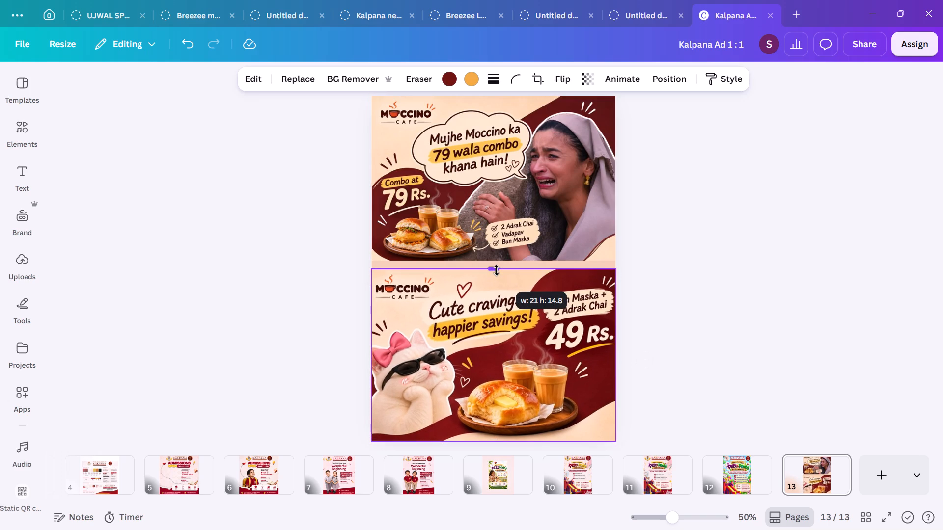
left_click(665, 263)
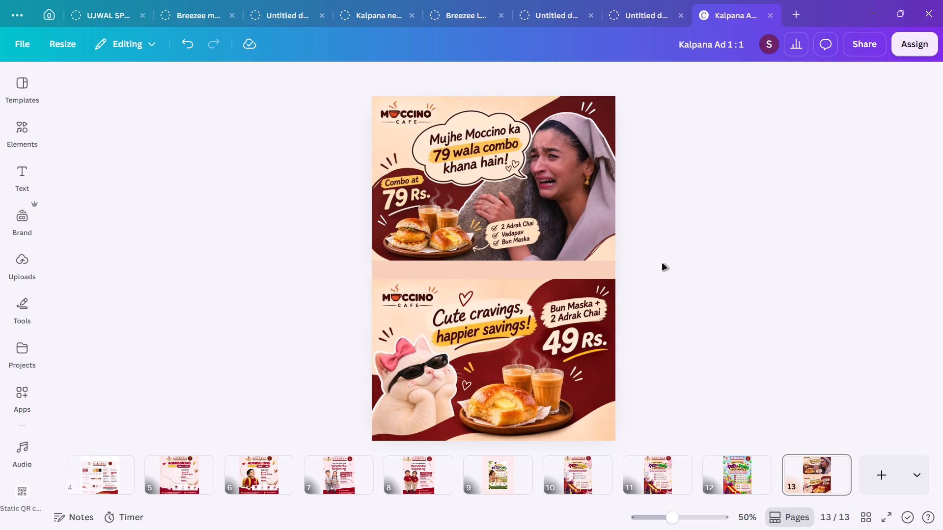
Split the "Cute cravings" banner into editable layers with Magic Layers.
left_click(414, 320)
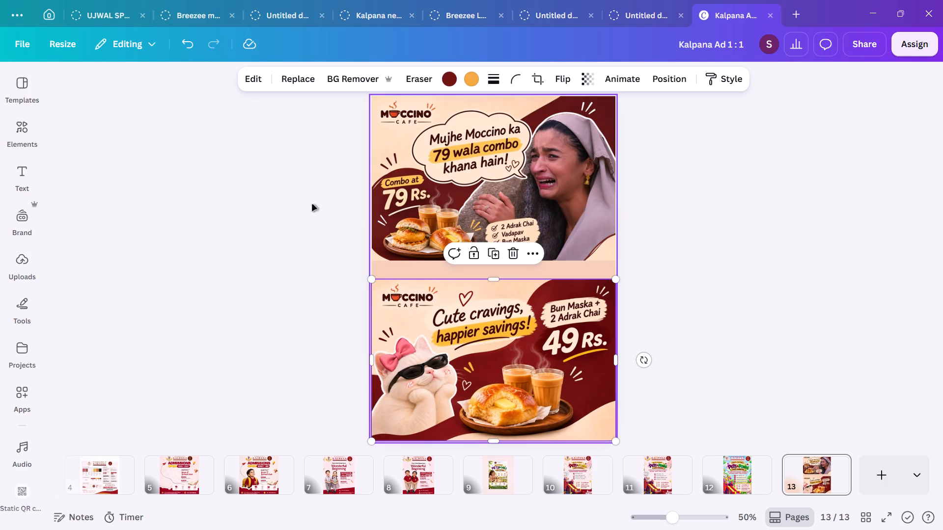
left_click(246, 77)
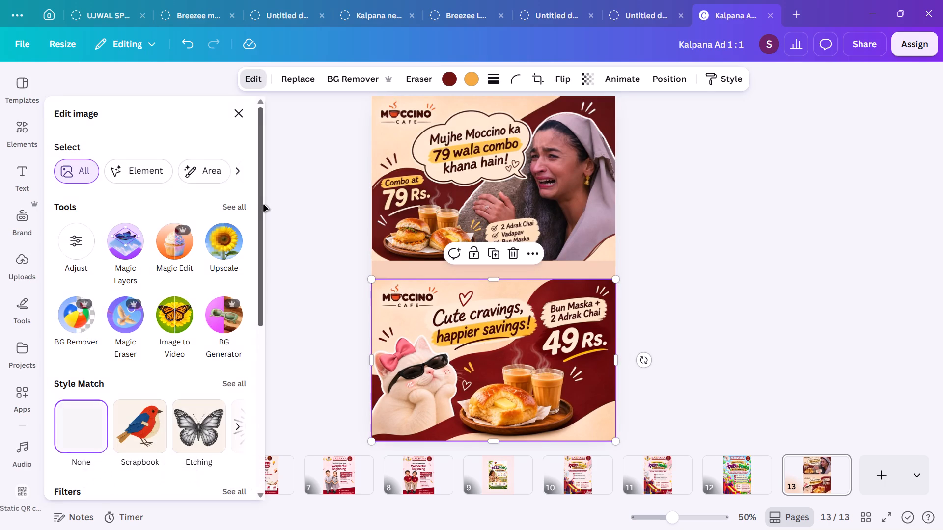
left_click(120, 252)
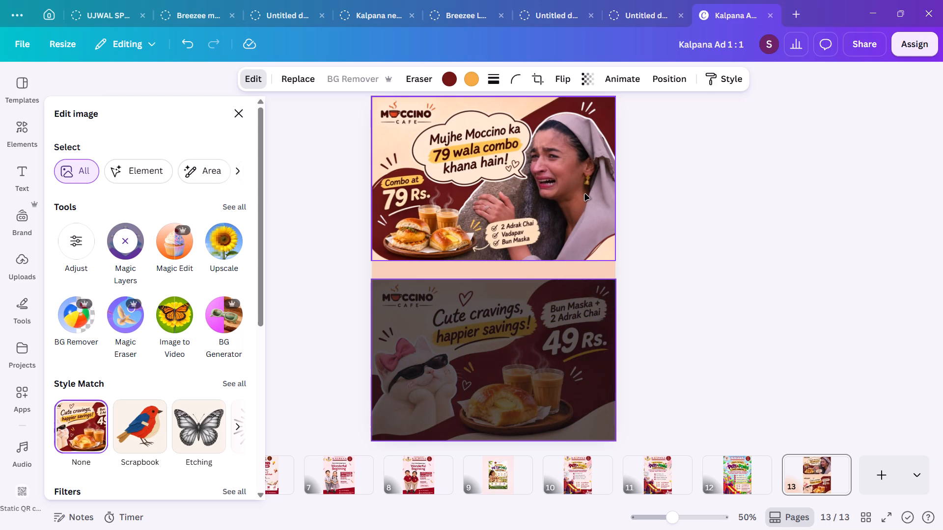
right_click(585, 194)
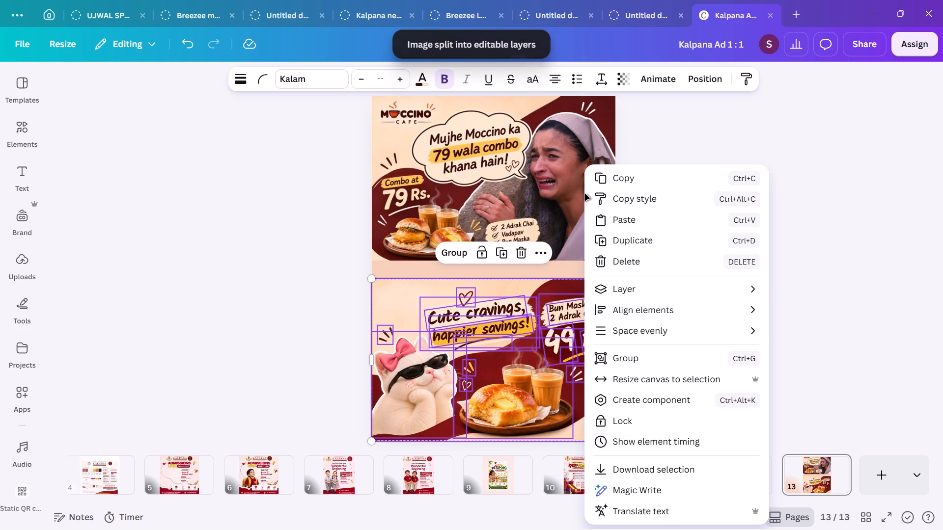
left_click(757, 119)
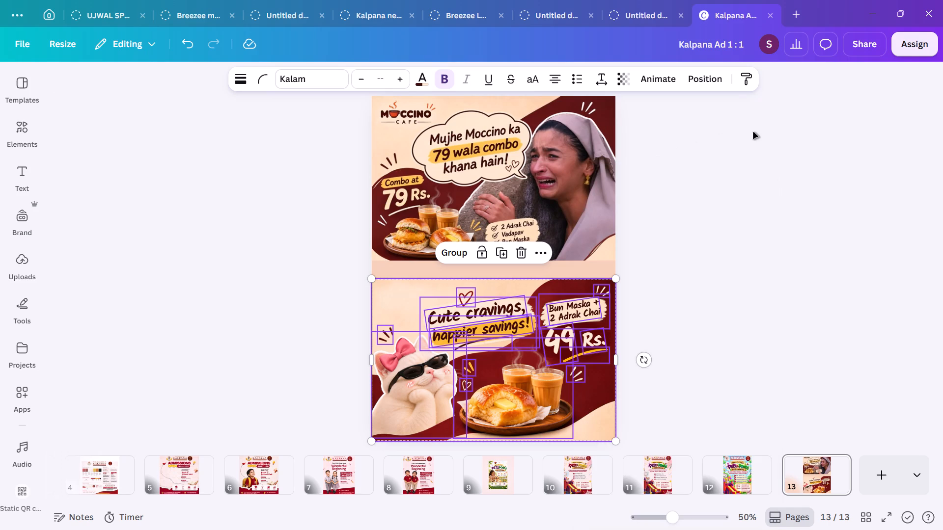
Split the 79 Rs. combo banner into editable layers with Magic Layers.
left_click(753, 132)
left_click(592, 212)
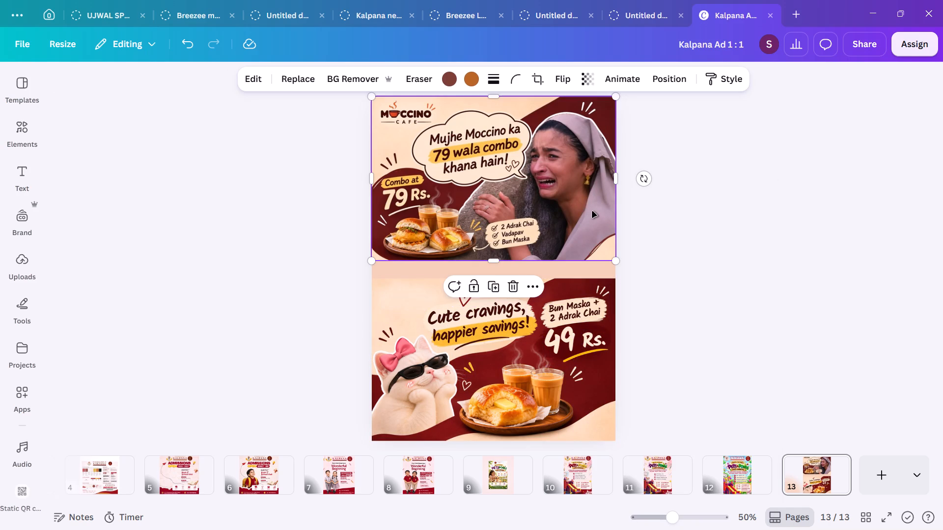
left_click(260, 77)
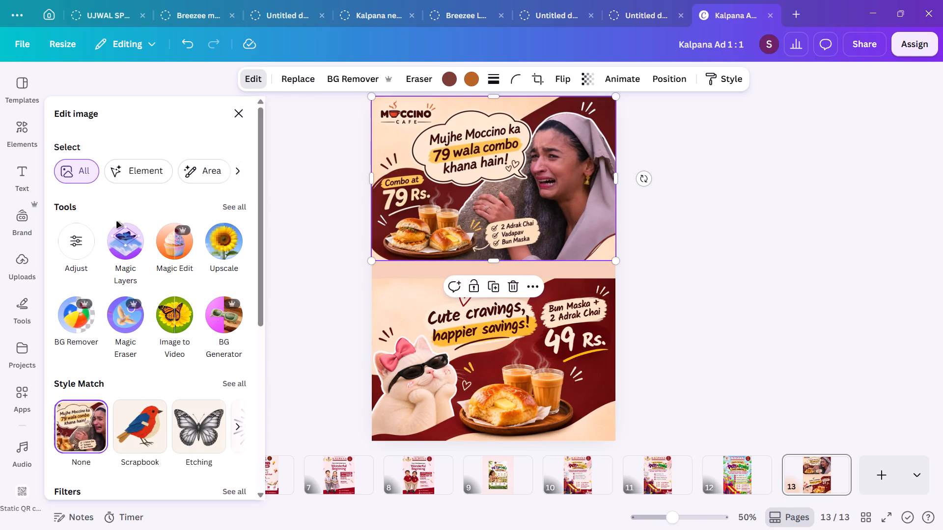
left_click(127, 241)
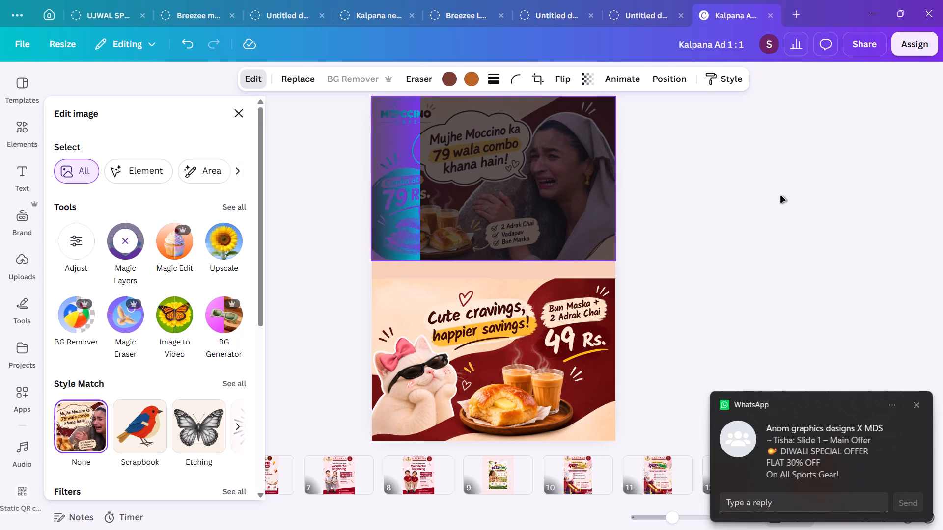
left_click(916, 407)
left_click(883, 263)
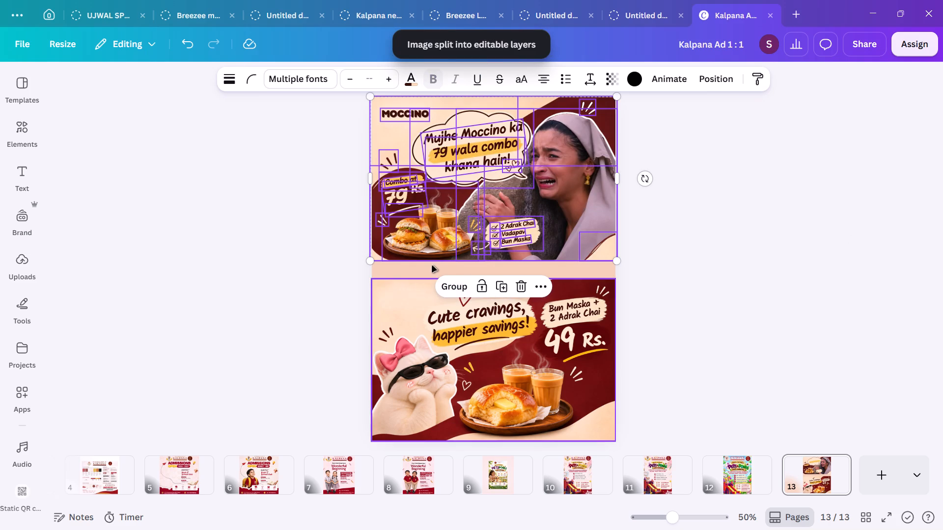
left_click(775, 232)
left_click(718, 204)
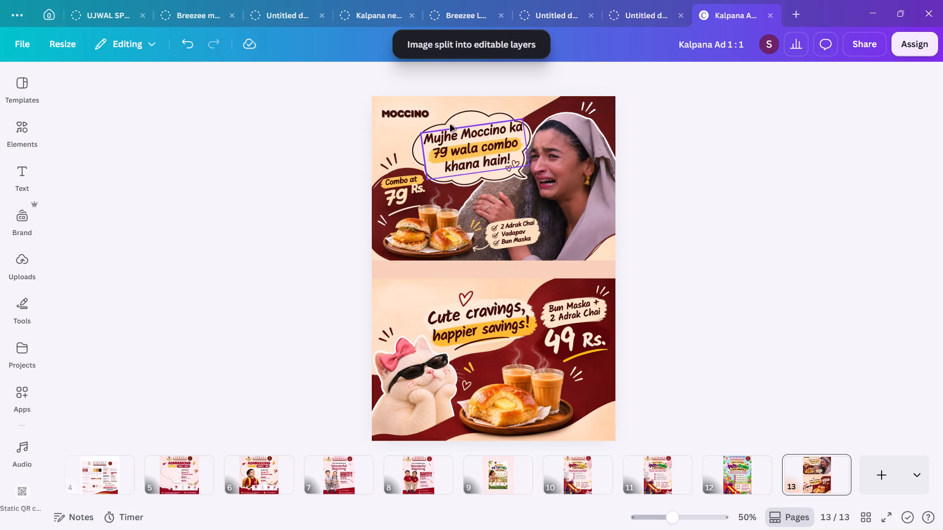
Delete the "MOCCINO" logo text from the 79 Rs. combo banner.
left_click(409, 107)
left_click(409, 112)
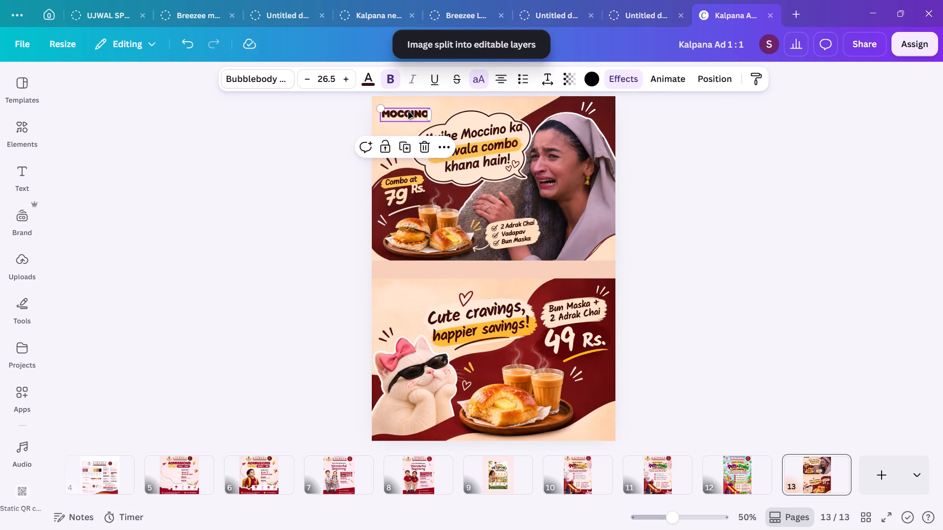
key("Delete")
left_click(680, 91)
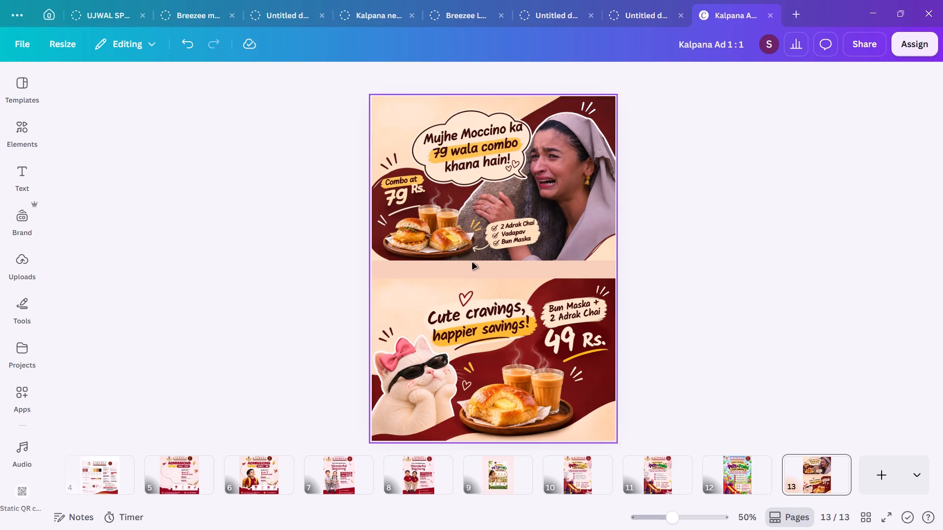
Select the background image layer of the 79 Rs. combo banner.
left_click(397, 117)
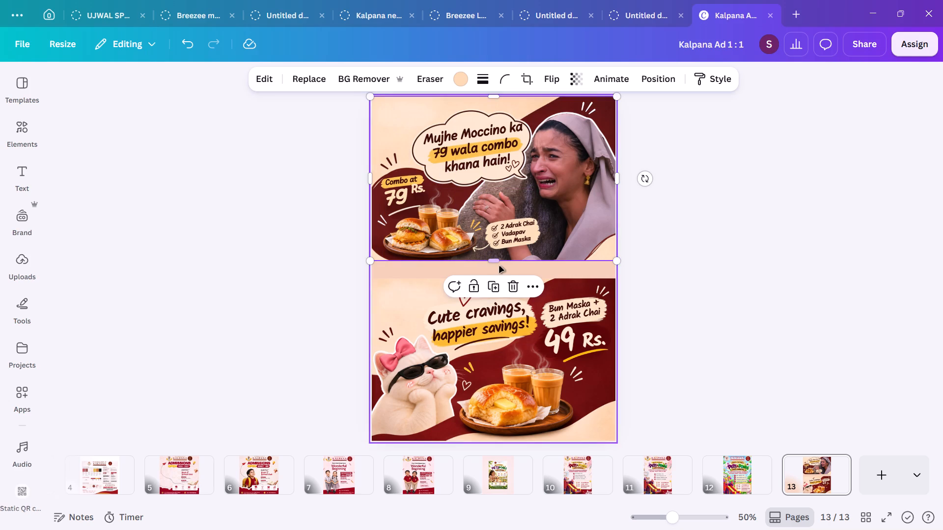
Extend the upper banner's cream background layer down to the page's bottom edge, behind the lower banner.
left_click_drag(497, 261, 500, 281)
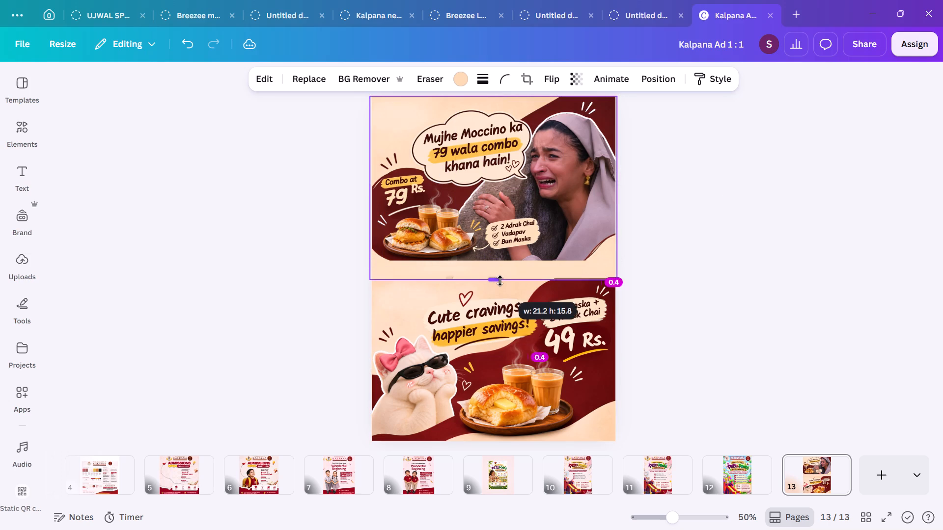
left_click_drag(500, 281, 490, 425)
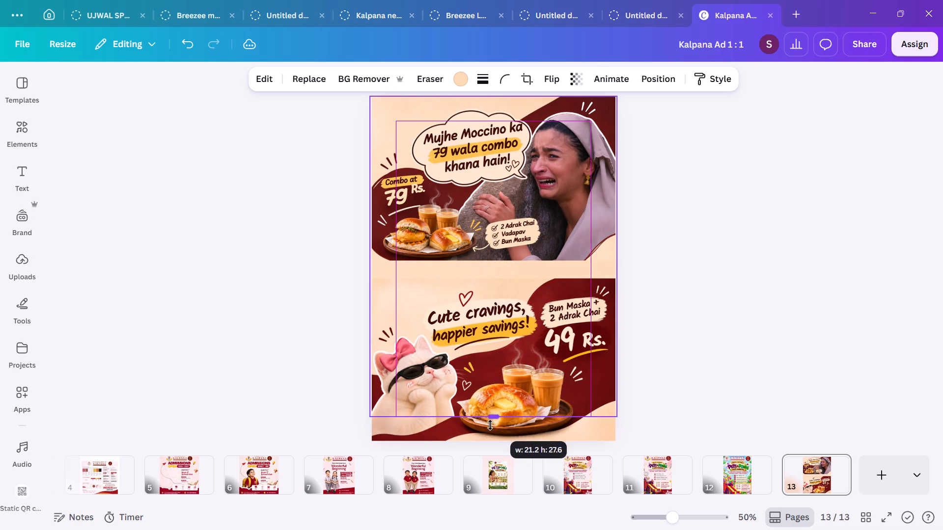
left_click_drag(490, 425, 487, 442)
left_click(659, 303)
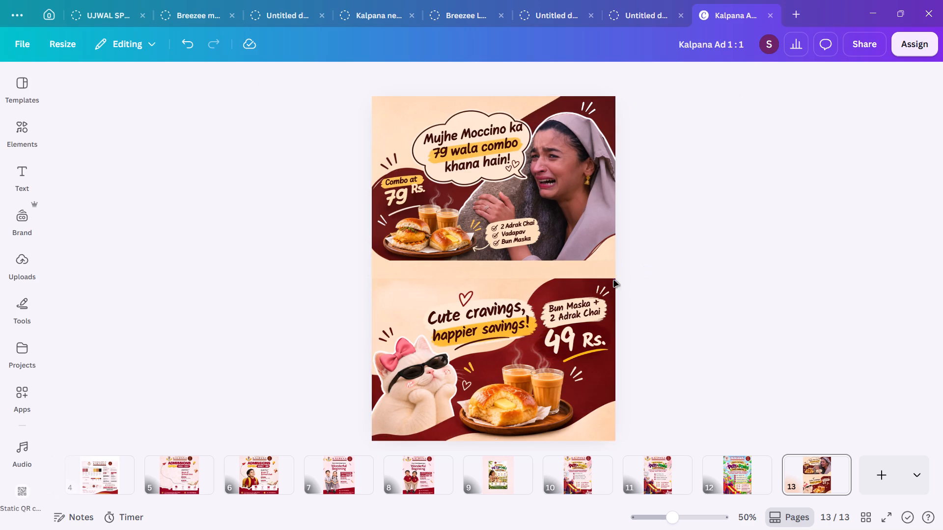
Extend the lower banner's maroon and cream background layer upward to meet the bottom edge of the upper banner.
left_click(581, 286)
left_click_drag(492, 278, 495, 262)
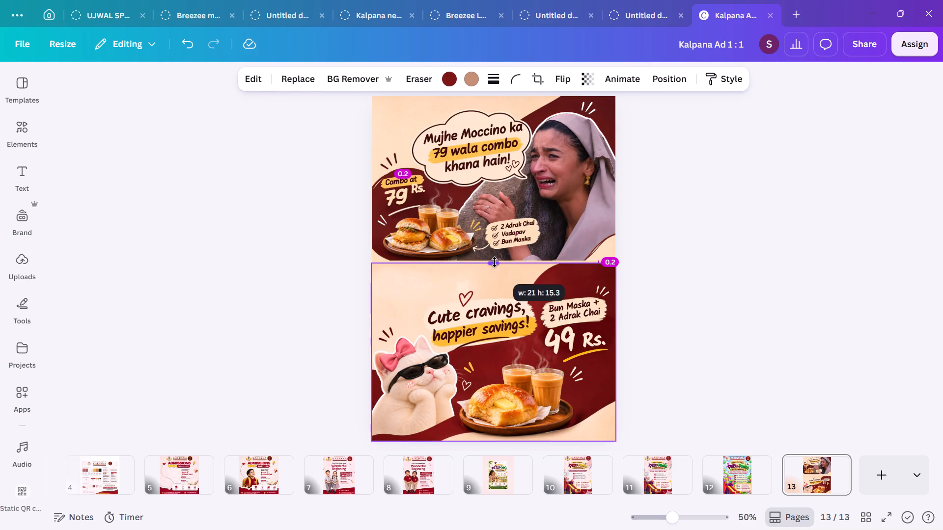
left_click_drag(495, 262, 495, 260)
left_click(726, 232)
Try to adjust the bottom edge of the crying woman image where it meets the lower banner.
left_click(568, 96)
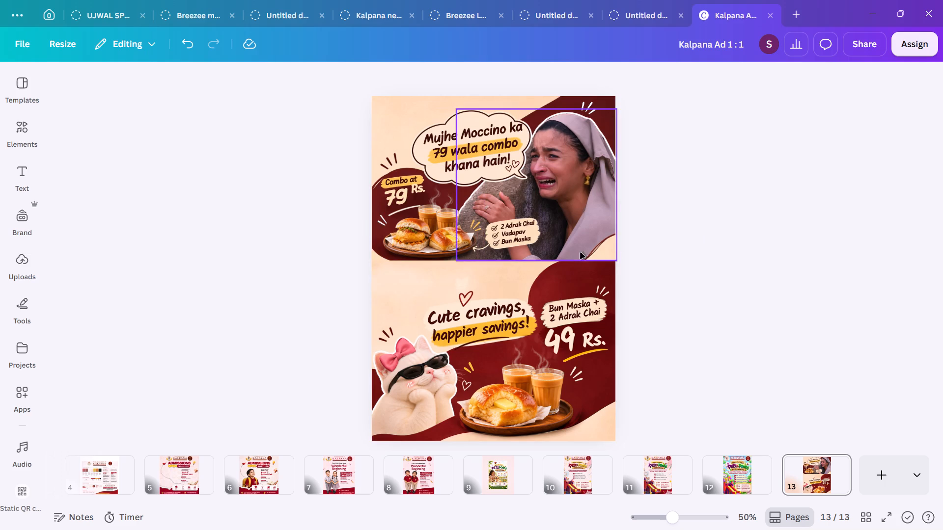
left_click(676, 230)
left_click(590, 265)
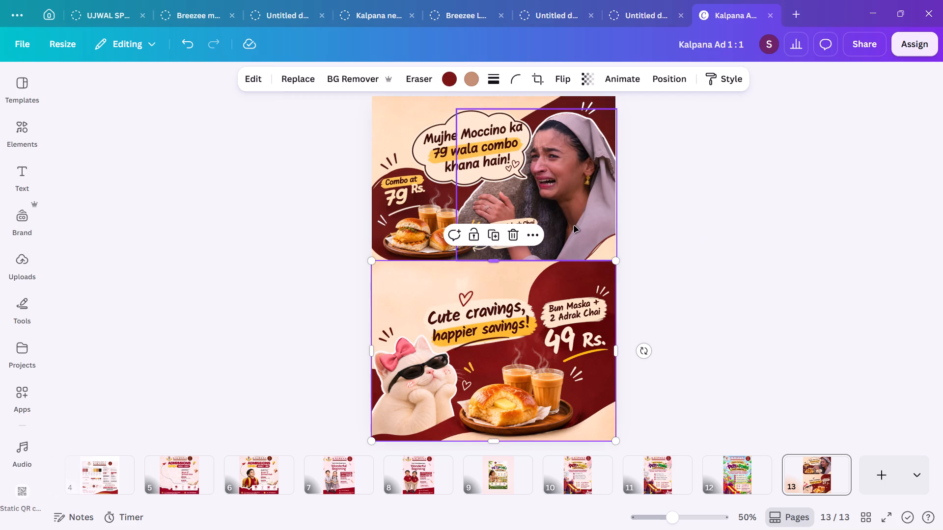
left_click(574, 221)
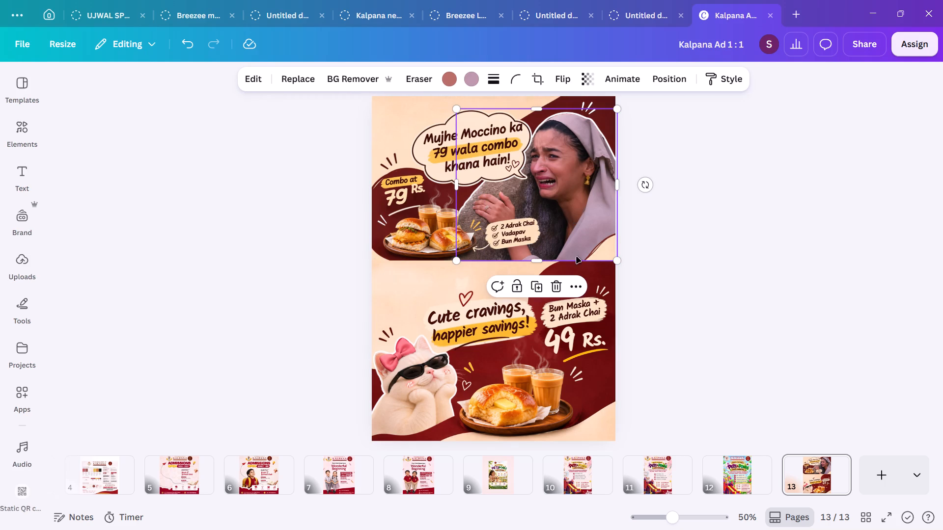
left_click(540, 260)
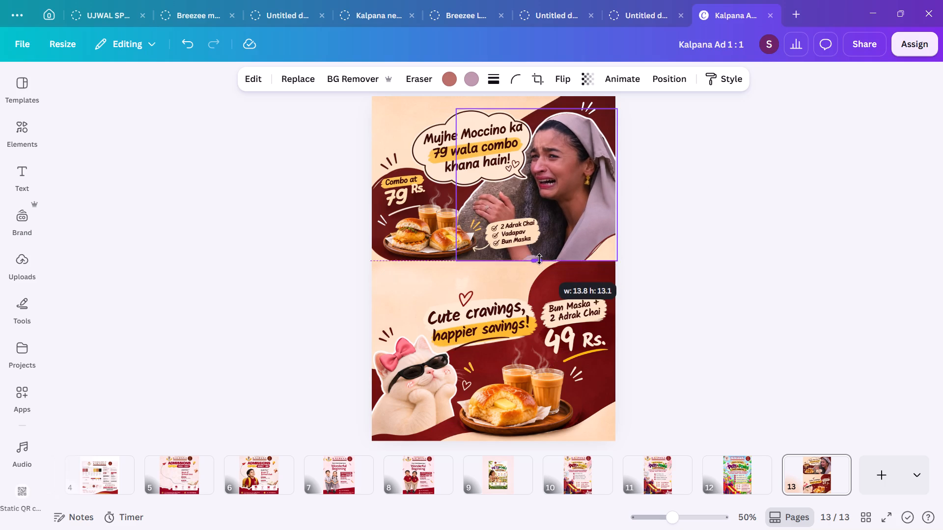
Bring the crying woman image one layer forward.
right_click(590, 206)
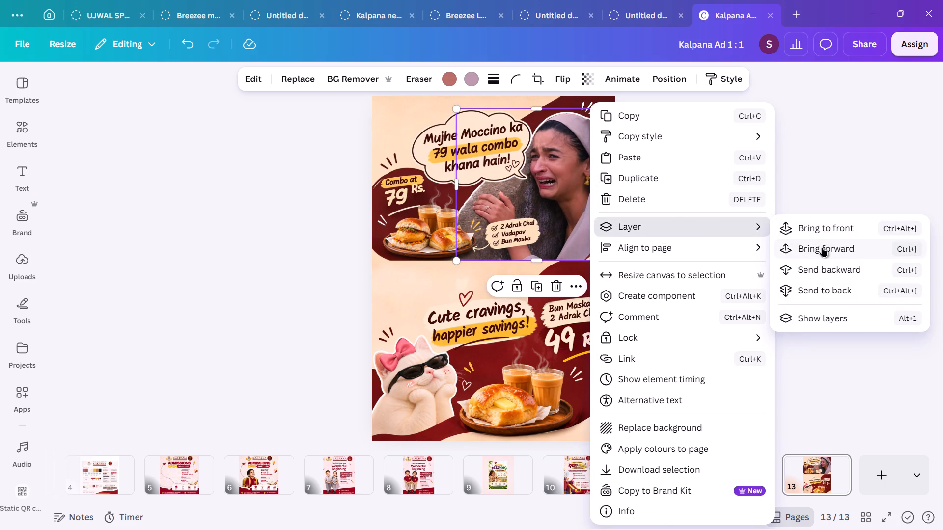
left_click(830, 245)
left_click(833, 159)
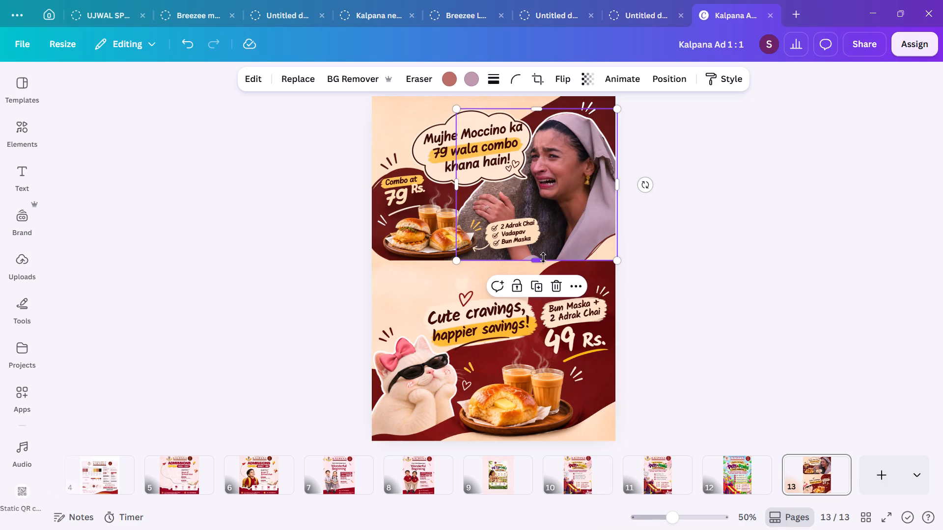
left_click(543, 258)
Nudge the lower banner's background layer slightly up against the upper banner to tighten the seam.
right_click(575, 271)
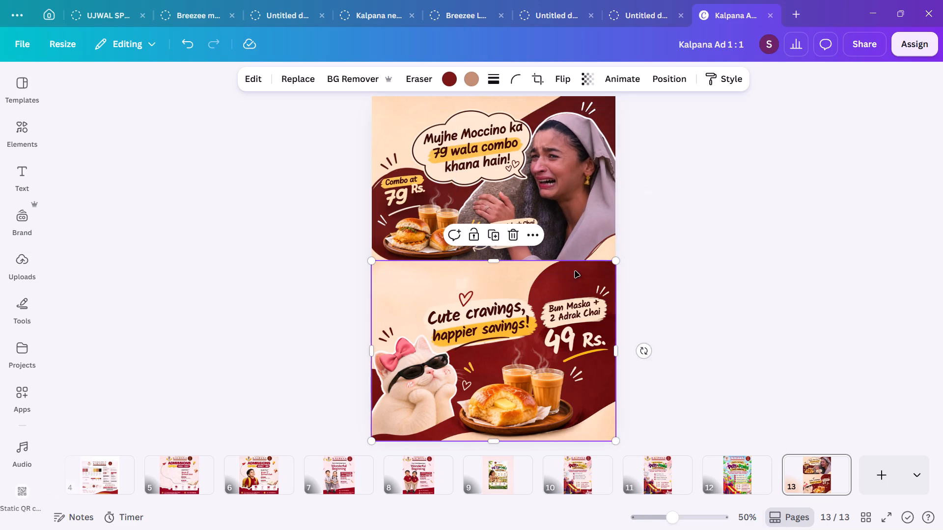
left_click(498, 267)
left_click(495, 269)
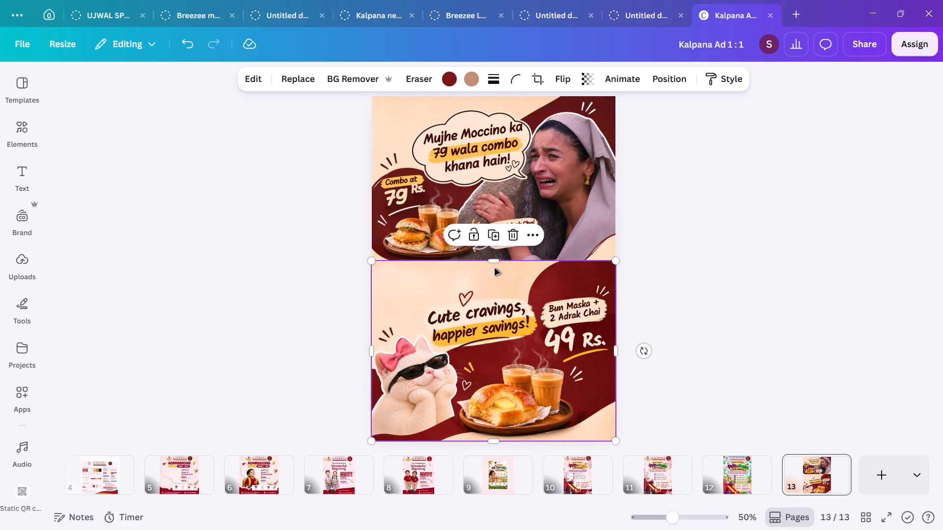
left_click(495, 269)
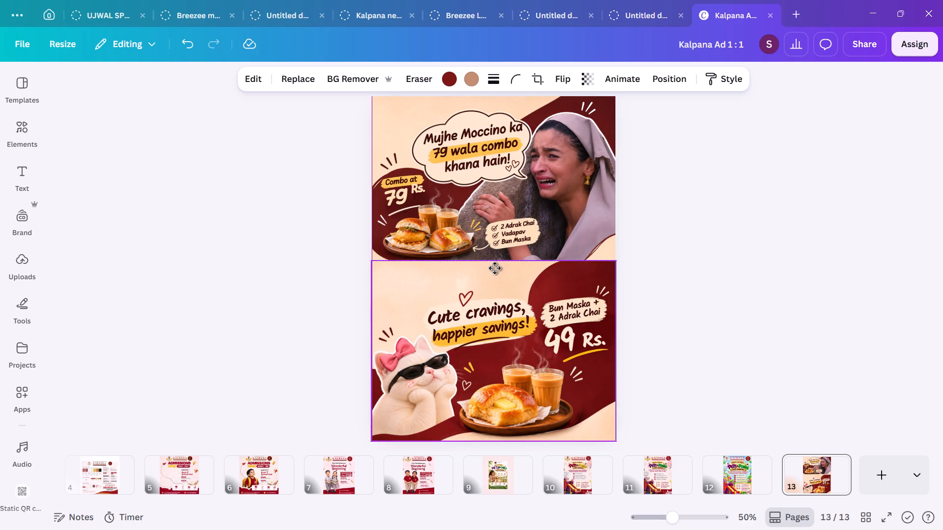
left_click(678, 211)
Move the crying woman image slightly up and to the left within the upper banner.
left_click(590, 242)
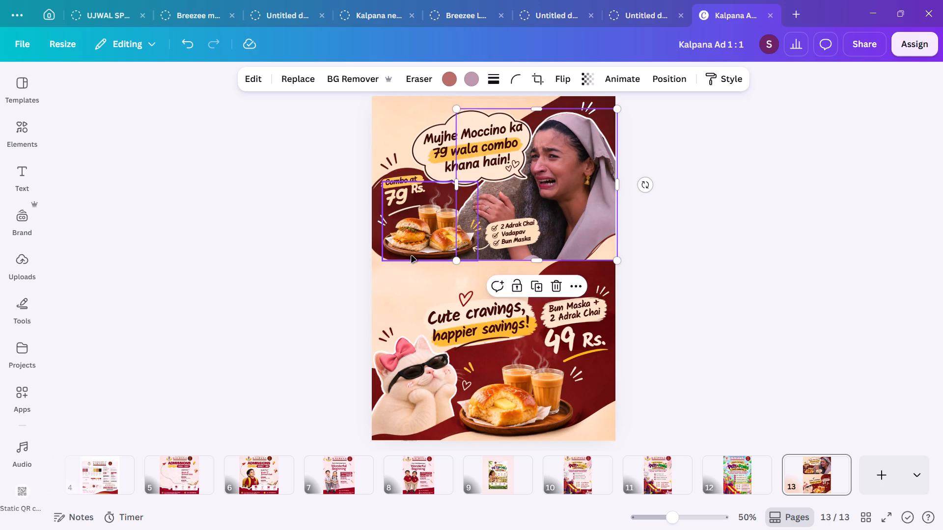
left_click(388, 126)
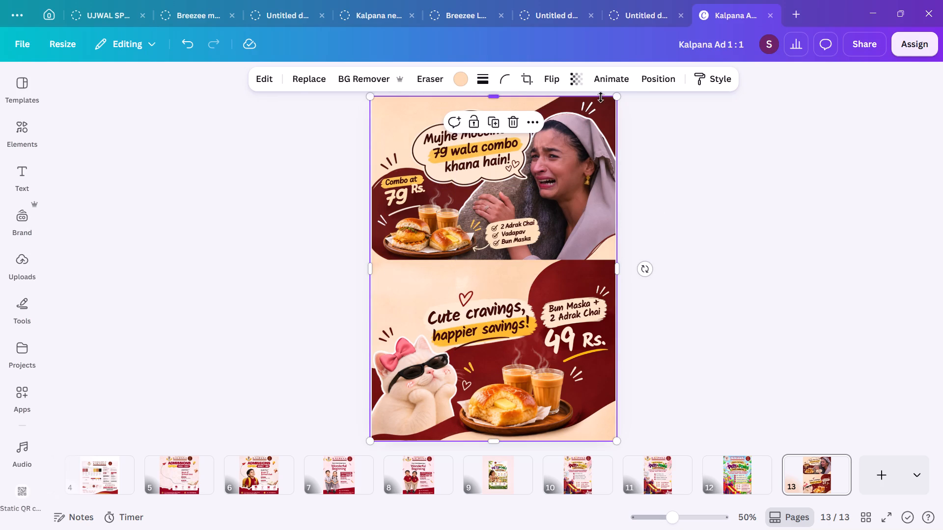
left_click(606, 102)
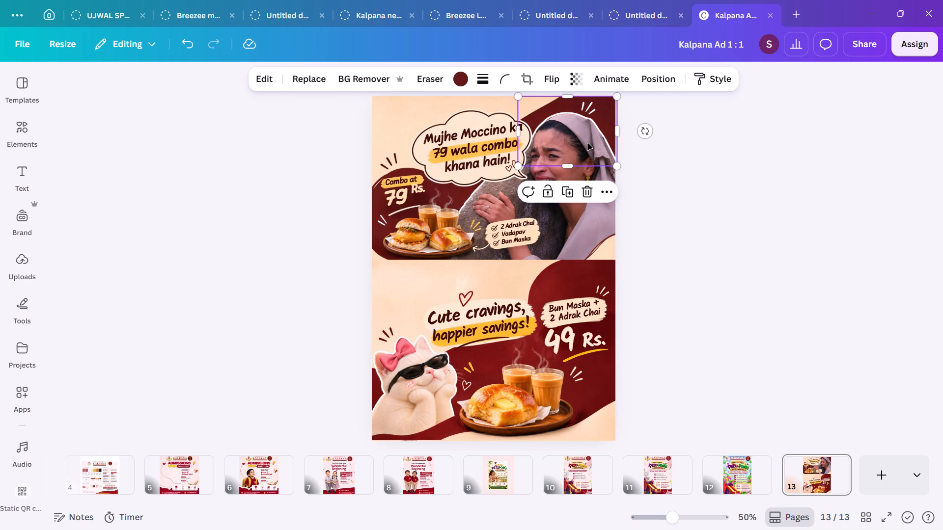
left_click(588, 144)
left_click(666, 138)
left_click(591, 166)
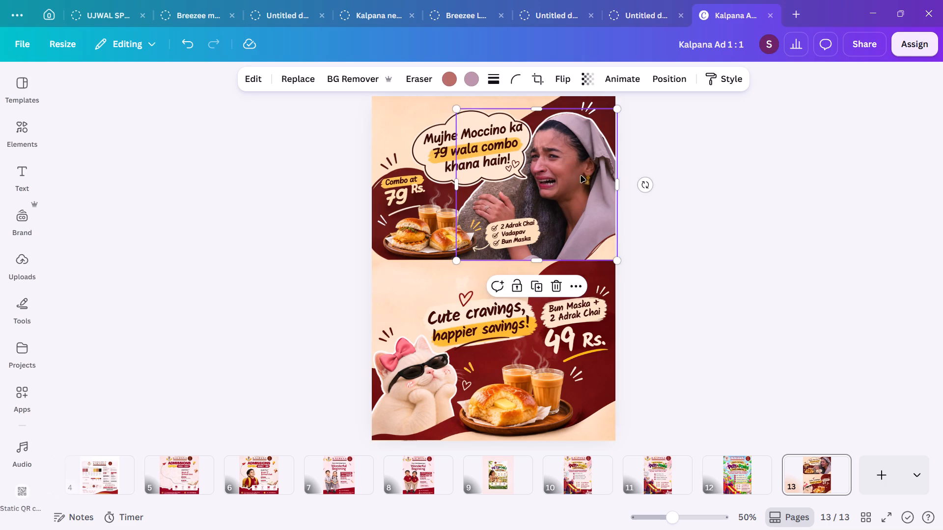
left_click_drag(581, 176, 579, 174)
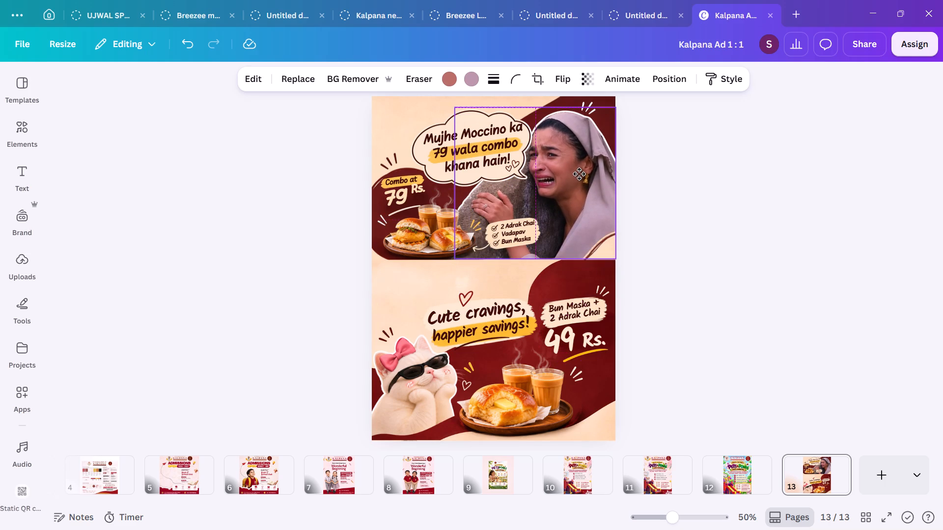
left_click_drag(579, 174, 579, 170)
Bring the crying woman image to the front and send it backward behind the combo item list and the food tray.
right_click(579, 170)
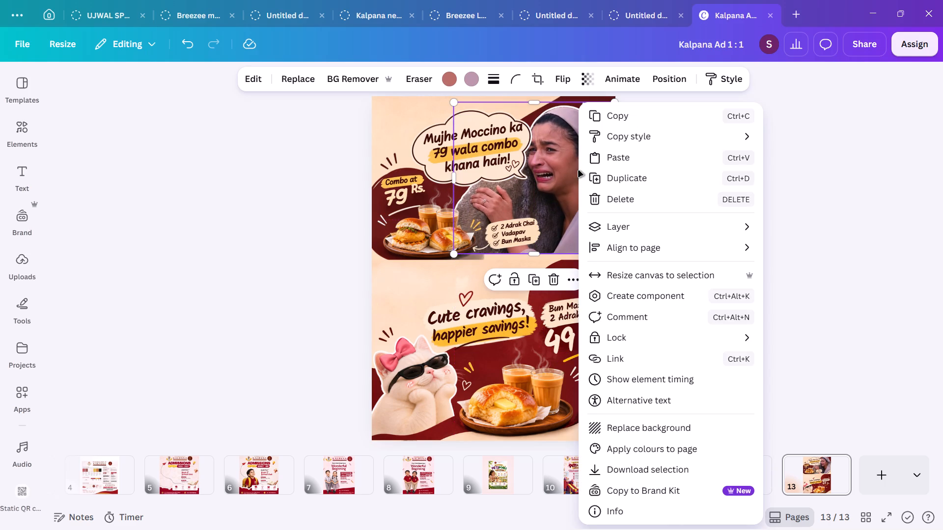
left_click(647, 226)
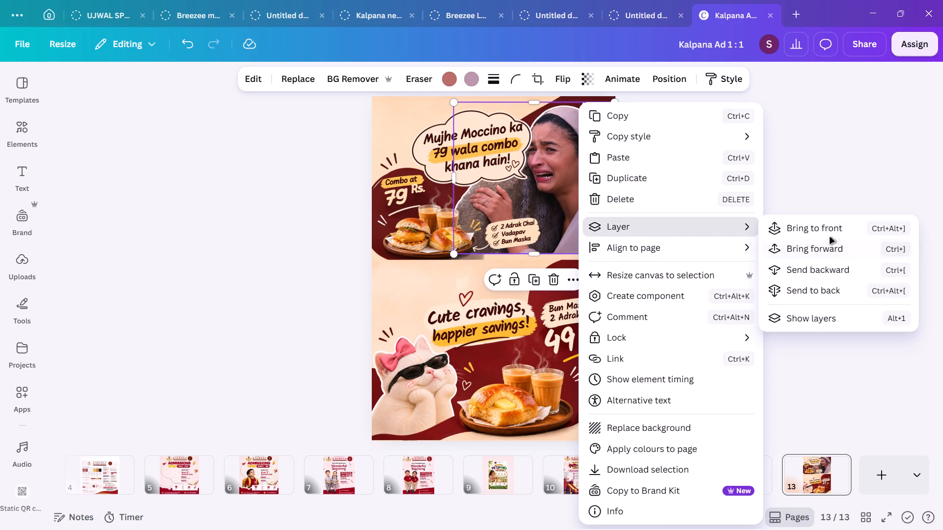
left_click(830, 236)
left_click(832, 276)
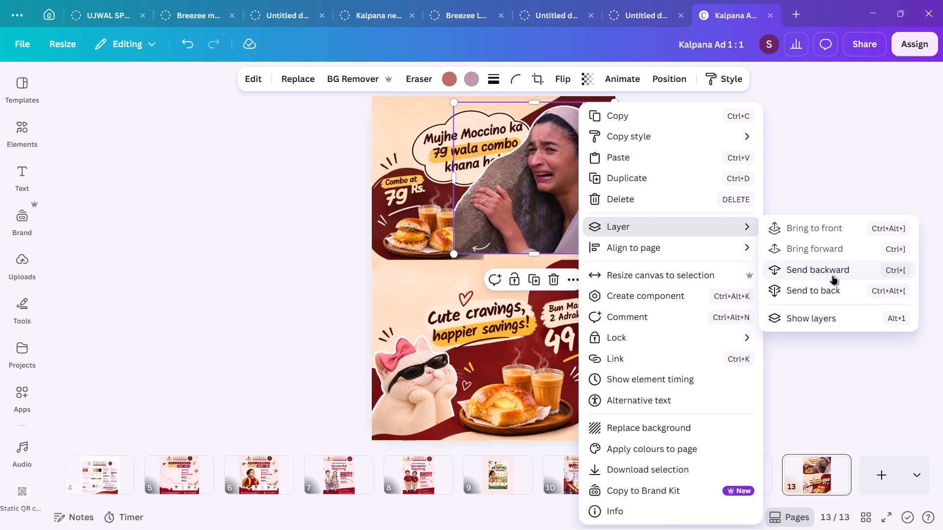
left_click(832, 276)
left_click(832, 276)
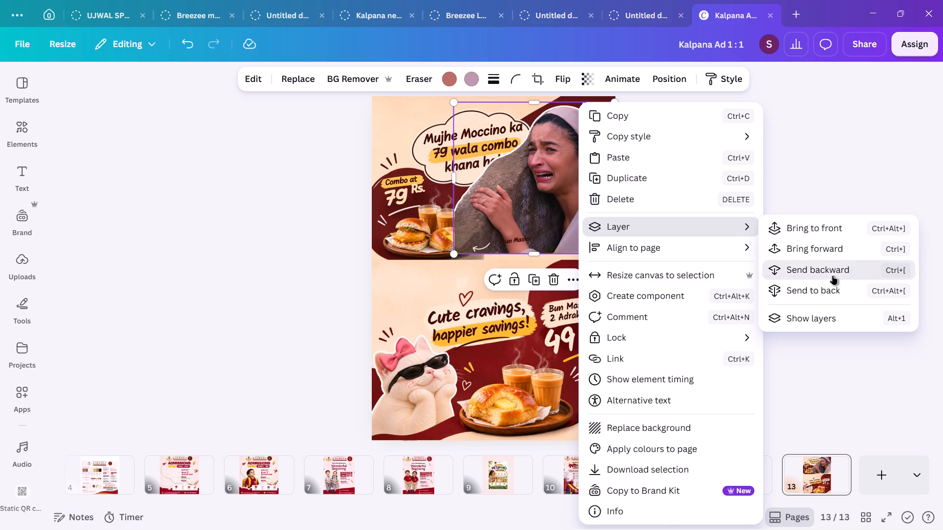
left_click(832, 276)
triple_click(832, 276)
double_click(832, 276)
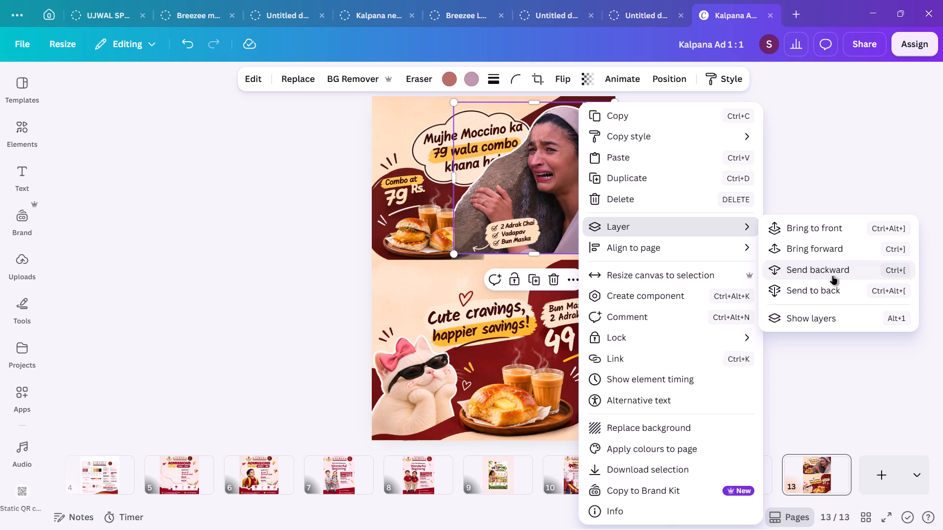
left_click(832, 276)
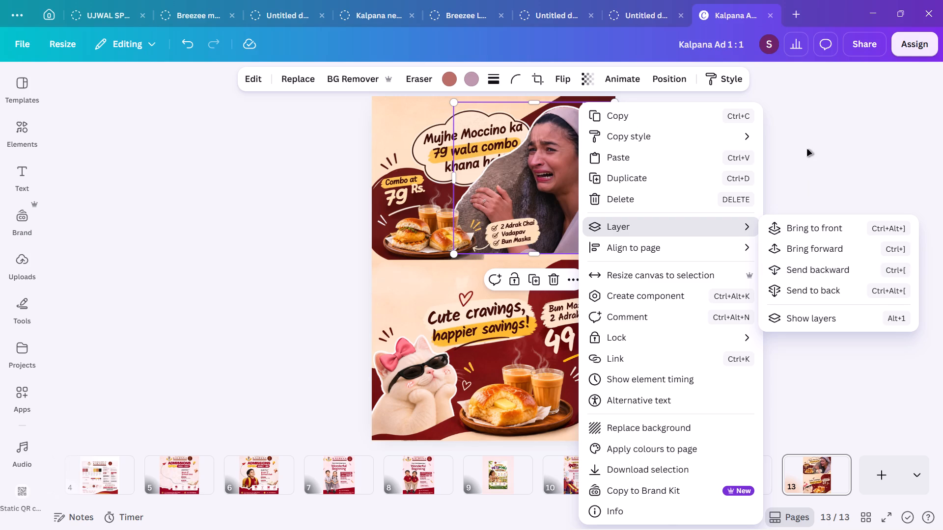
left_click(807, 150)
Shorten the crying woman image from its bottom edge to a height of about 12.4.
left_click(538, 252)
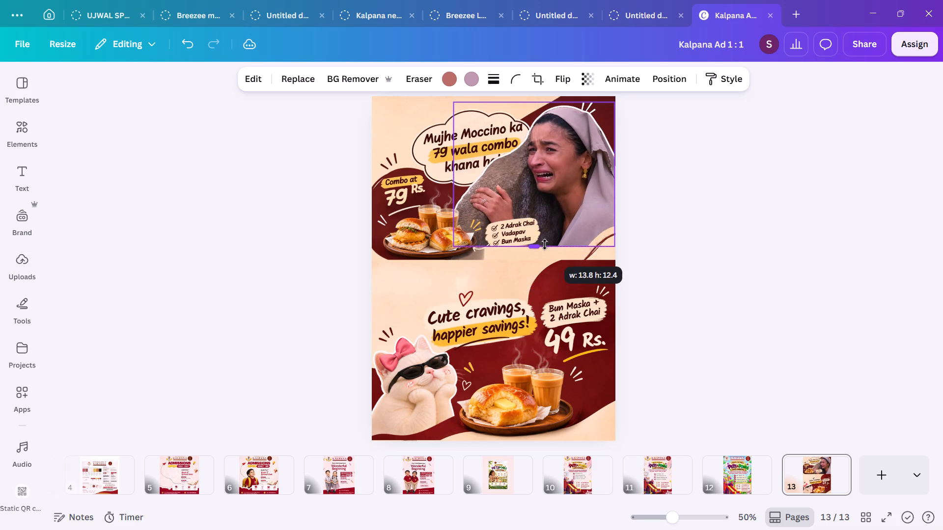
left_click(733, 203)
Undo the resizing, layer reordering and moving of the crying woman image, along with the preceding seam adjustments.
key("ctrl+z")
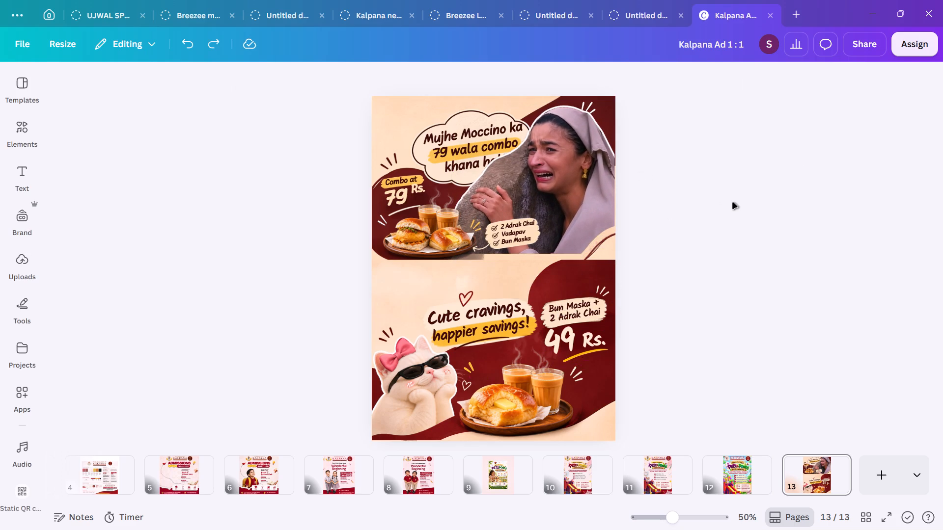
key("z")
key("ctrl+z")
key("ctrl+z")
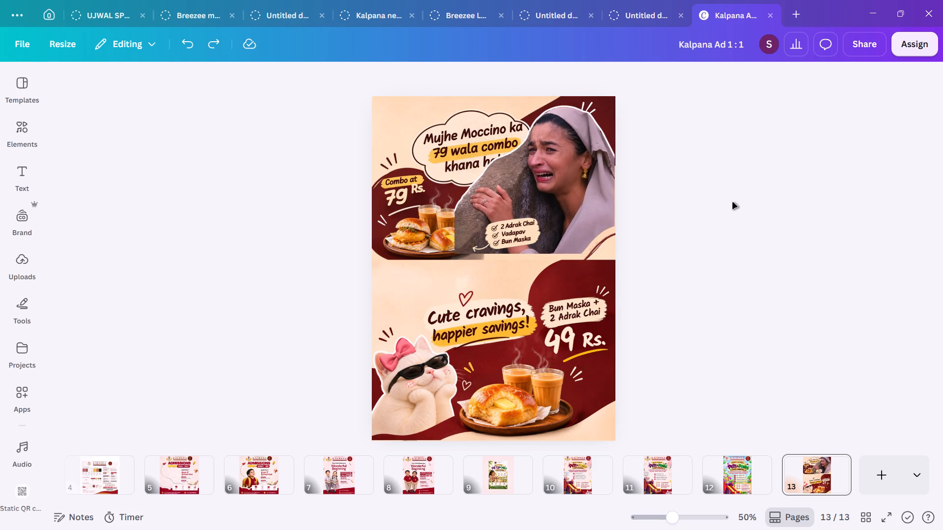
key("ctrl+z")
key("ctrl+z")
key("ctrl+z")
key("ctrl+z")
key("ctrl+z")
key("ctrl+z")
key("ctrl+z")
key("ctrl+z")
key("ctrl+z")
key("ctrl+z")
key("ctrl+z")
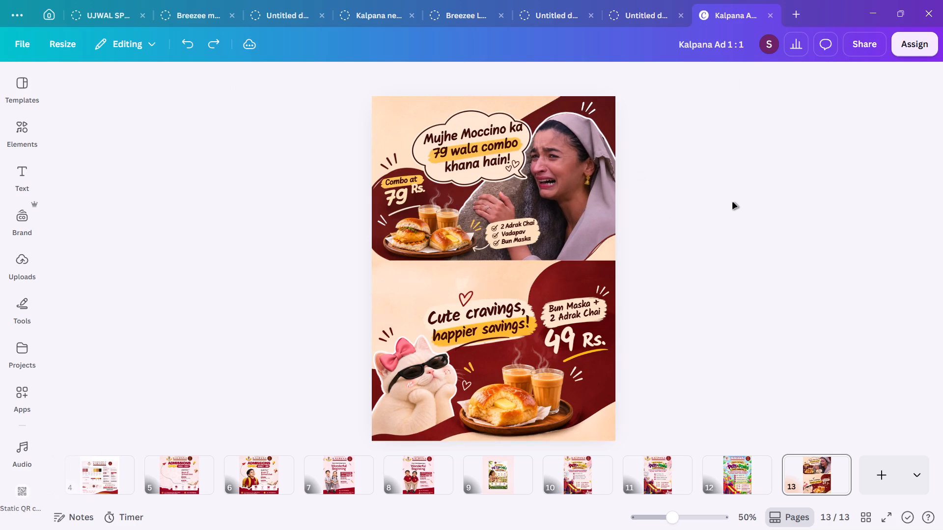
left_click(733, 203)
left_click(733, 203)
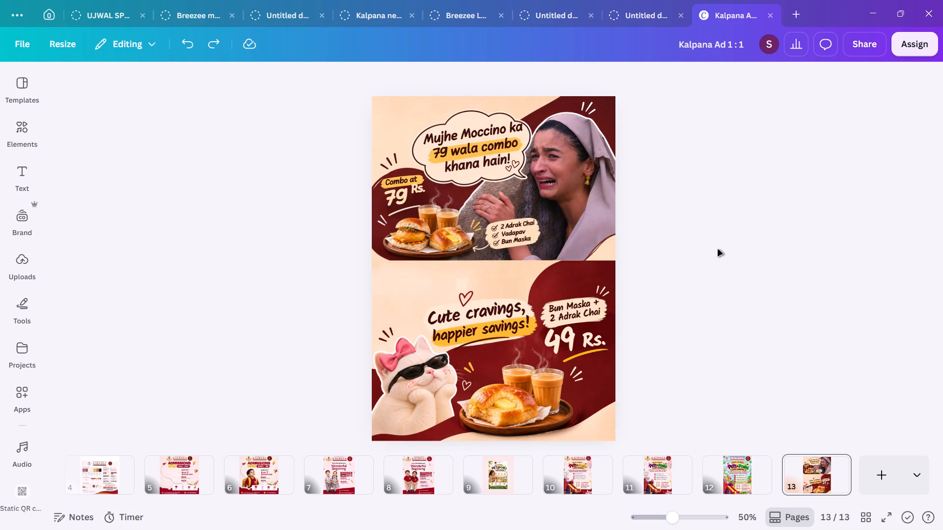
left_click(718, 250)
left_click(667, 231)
Download only page 13 of the design as a PNG.
left_click(881, 49)
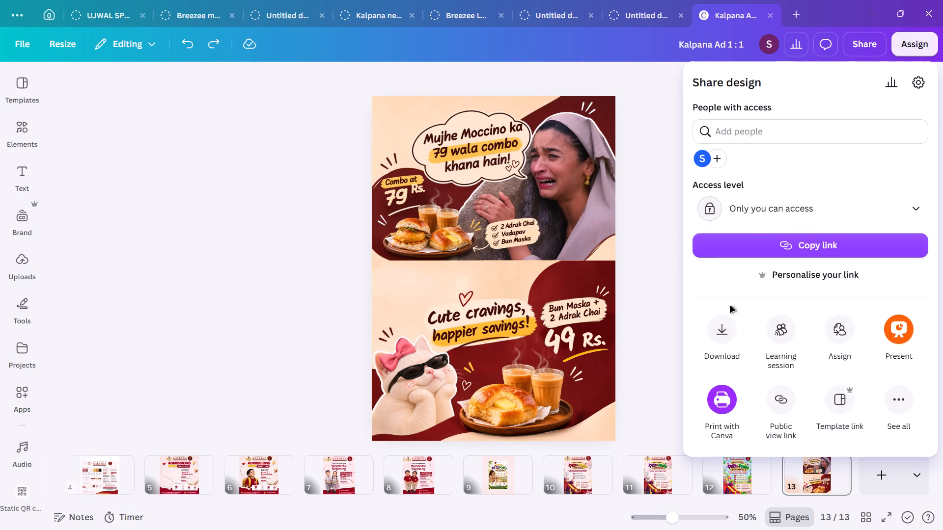
left_click(721, 325)
left_click(817, 307)
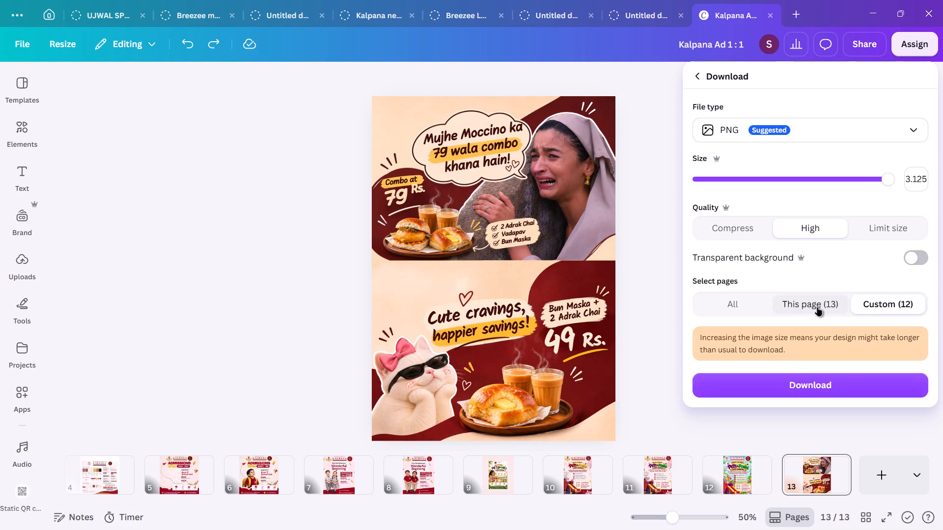
left_click(794, 390)
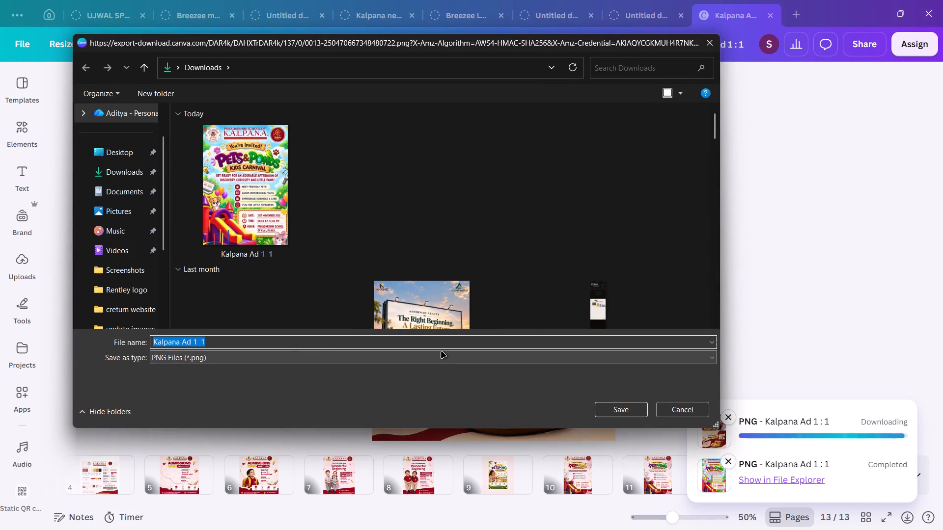
Save the exported PNG in Downloads as "moccino offer", without replacing the existing moccino.png, and dismiss the download notice.
type("moccino")
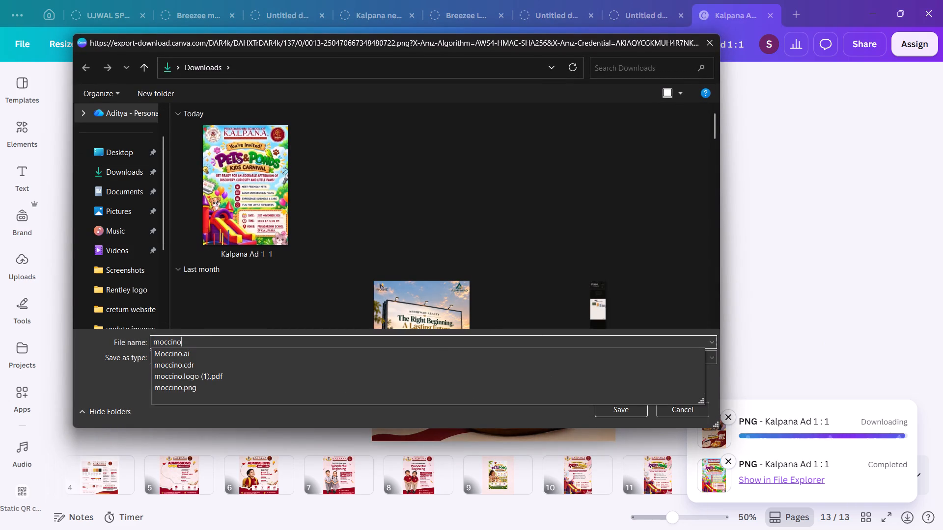
left_click(634, 413)
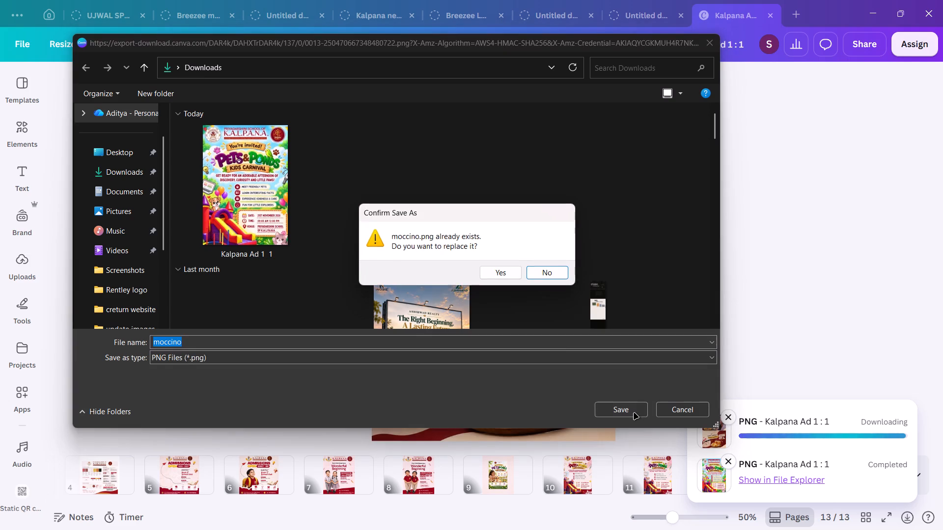
left_click(471, 343)
left_click(543, 269)
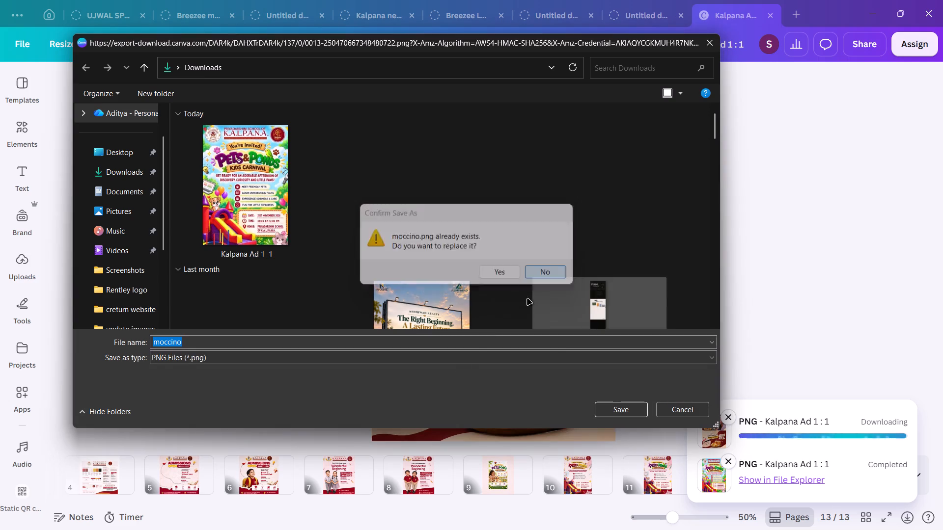
left_click(435, 341)
left_click(435, 341)
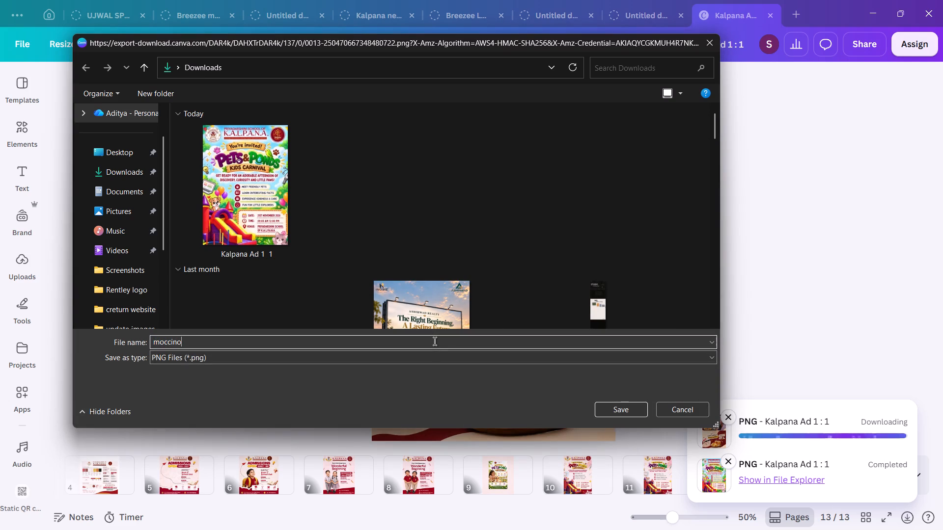
key("space")
type("offer")
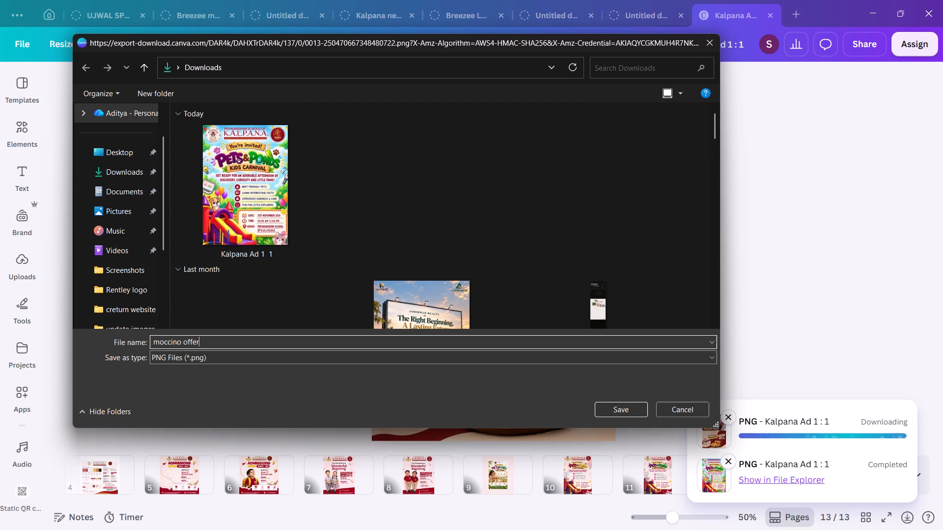
left_click(620, 410)
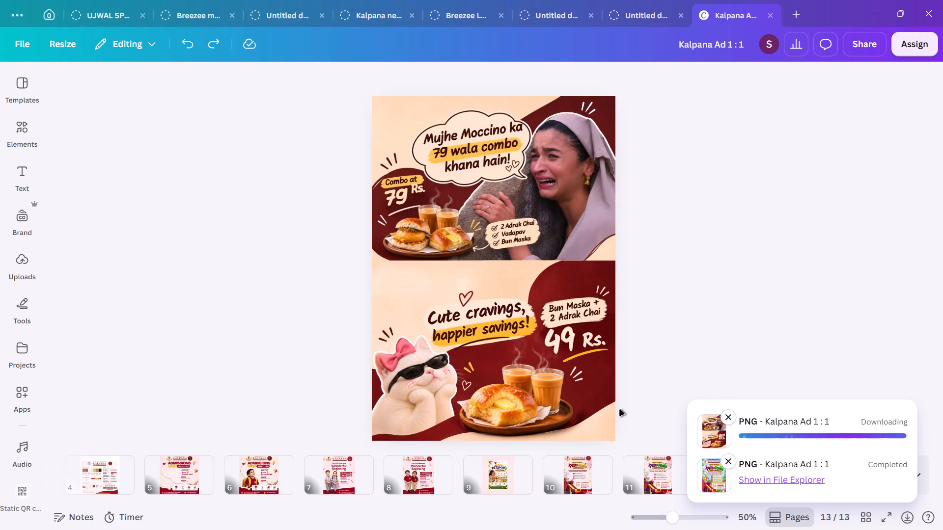
left_click(735, 298)
left_click(759, 129)
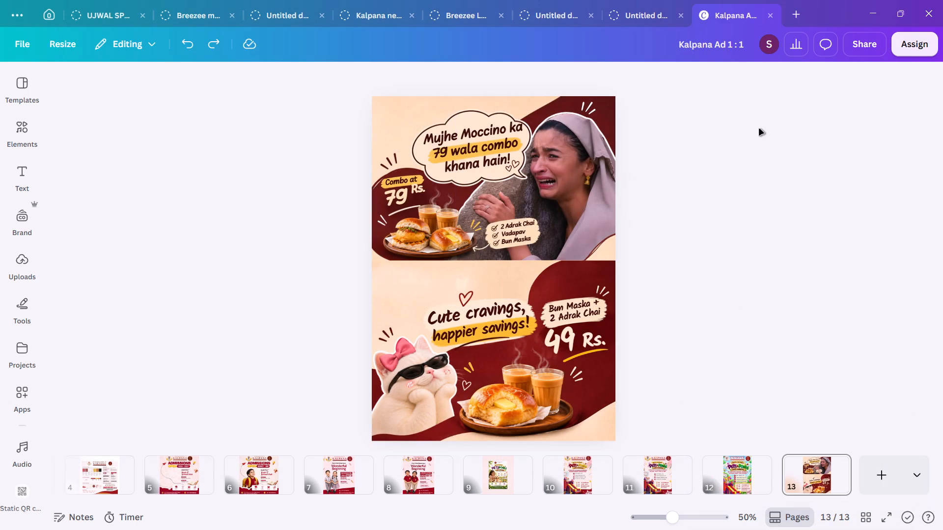
left_click(885, 8)
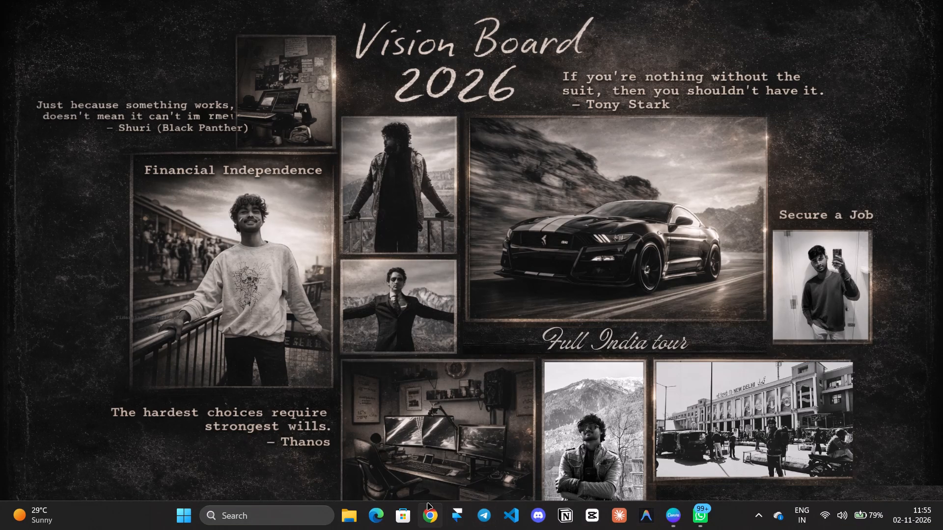
left_click(428, 503)
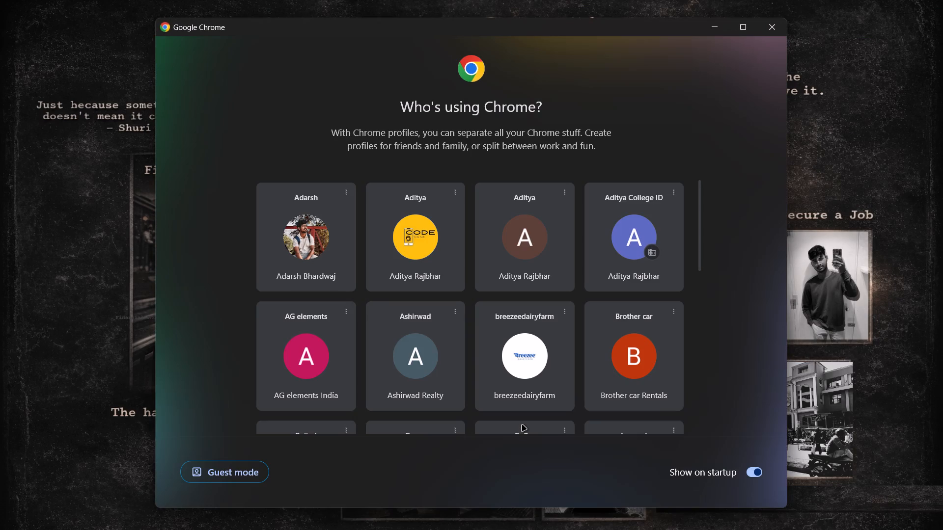
left_click(413, 232)
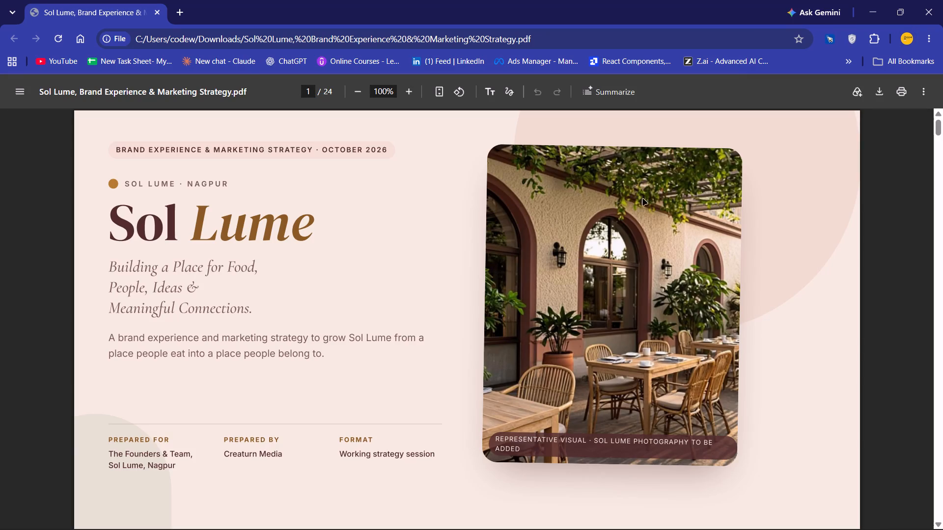
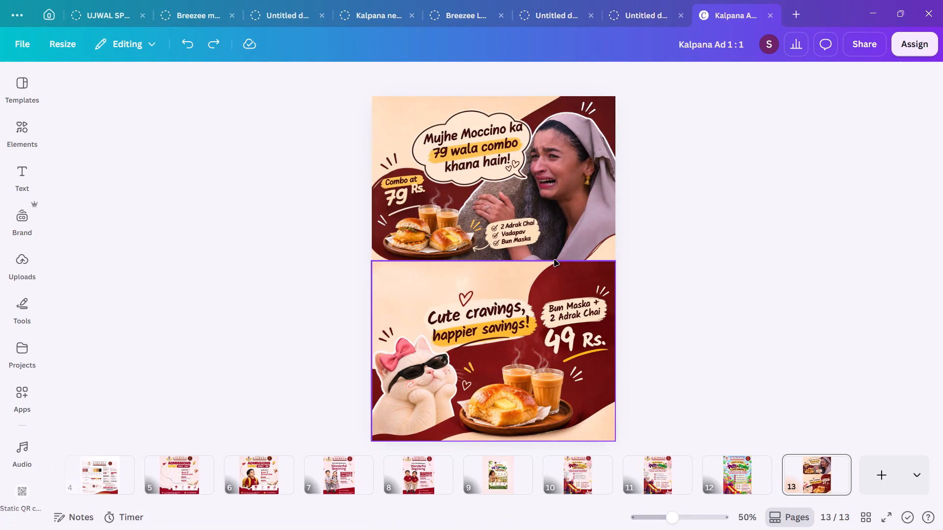
key("ctrl+a")
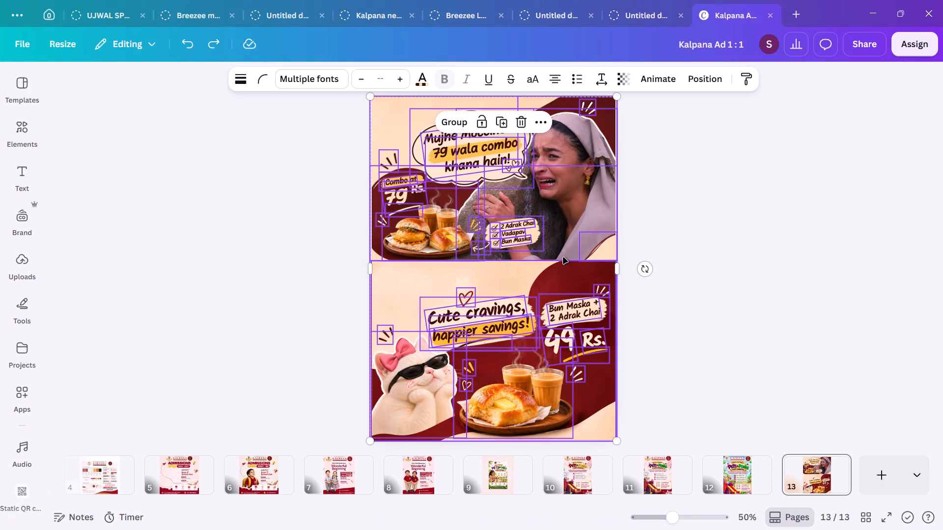
key("Delete")
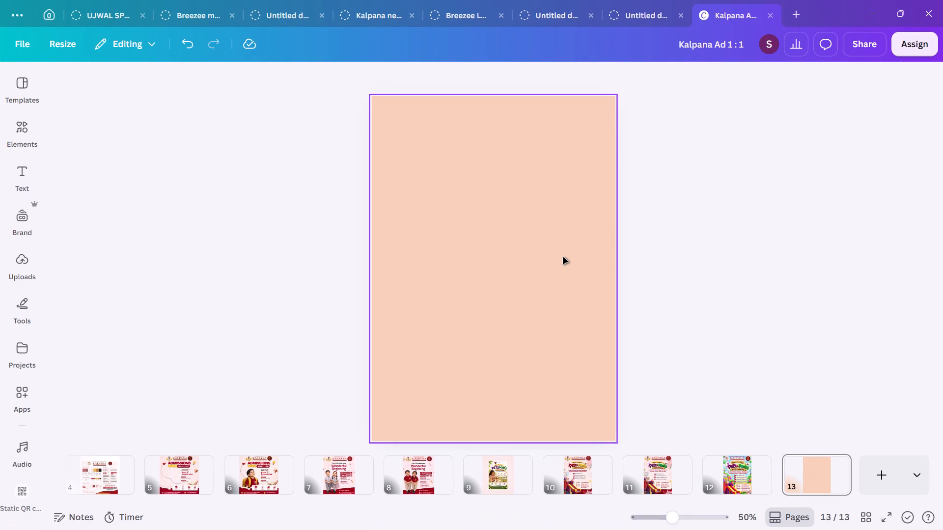
Paste the copied poster onto page 13, align it to the upper-left page corner and enlarge it to fill the page.
key("ctrl+v")
left_click_drag(529, 254, 491, 197)
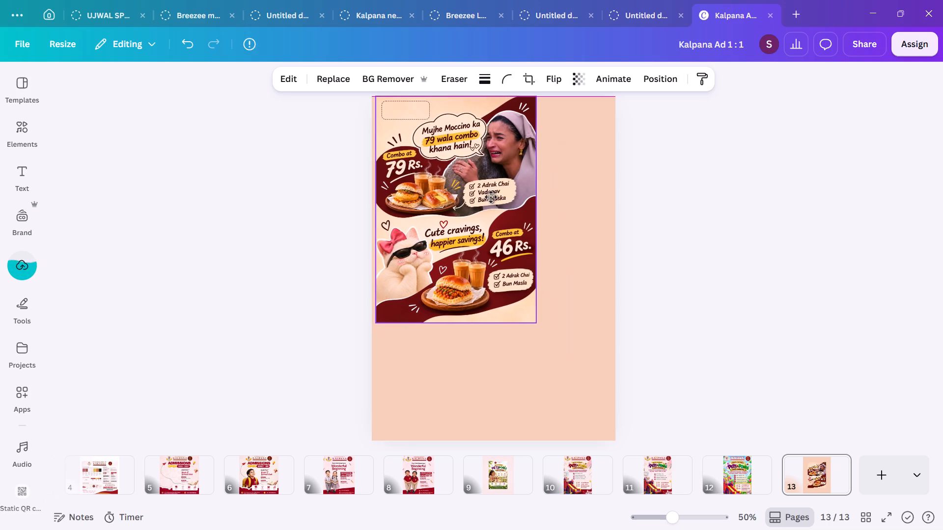
left_click_drag(491, 197, 489, 197)
left_click_drag(534, 322, 596, 377)
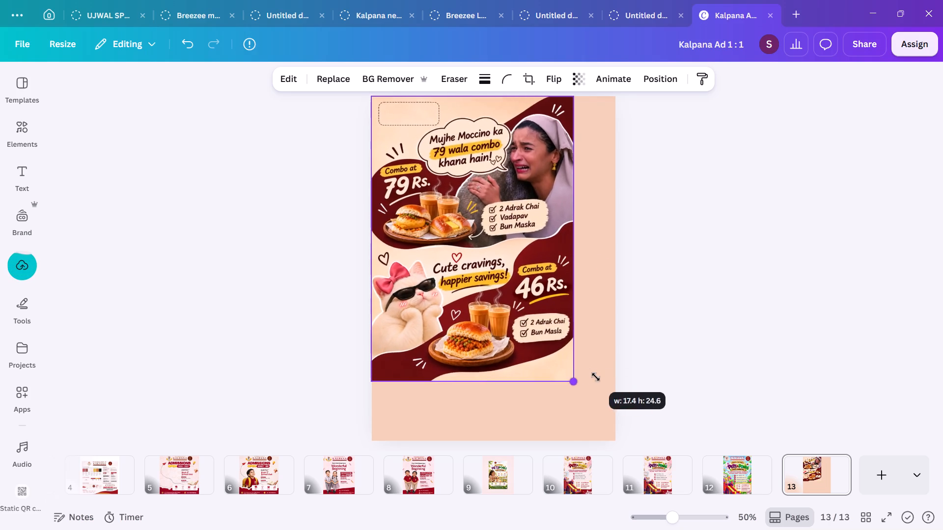
left_click_drag(596, 377, 640, 423)
left_click(634, 303)
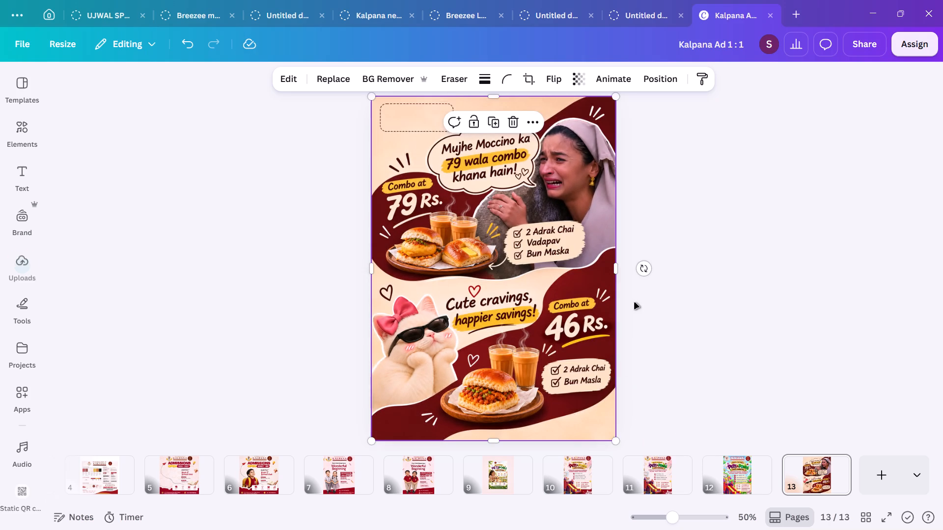
Split the poster image into editable layers with Magic Layers.
left_click(426, 123)
left_click(262, 77)
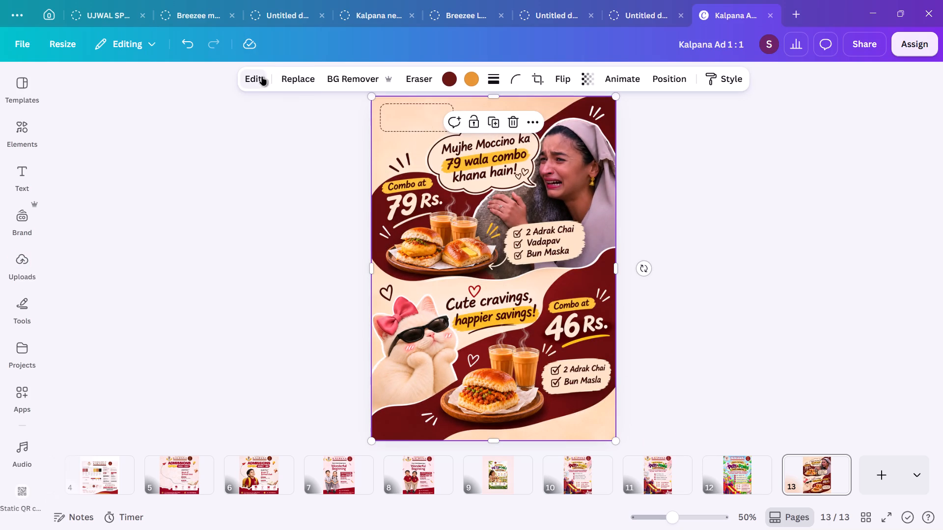
left_click(119, 236)
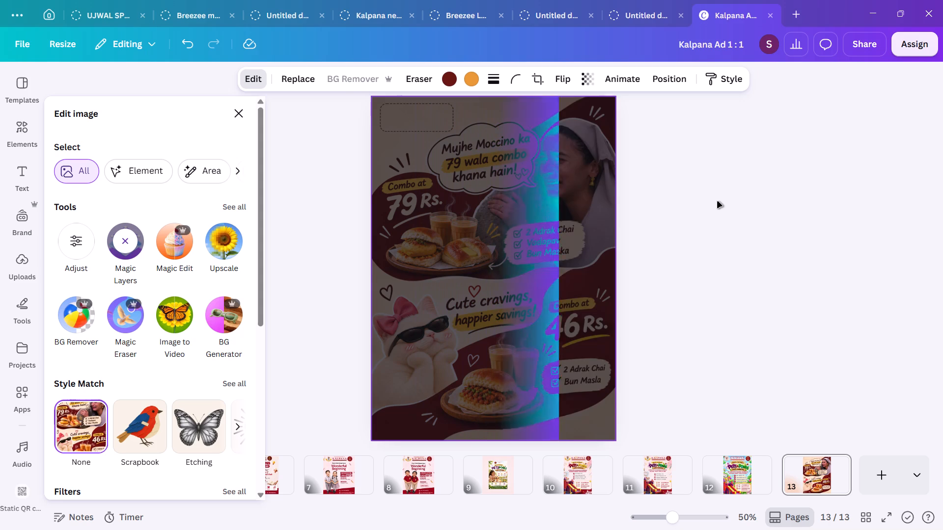
left_click(718, 202)
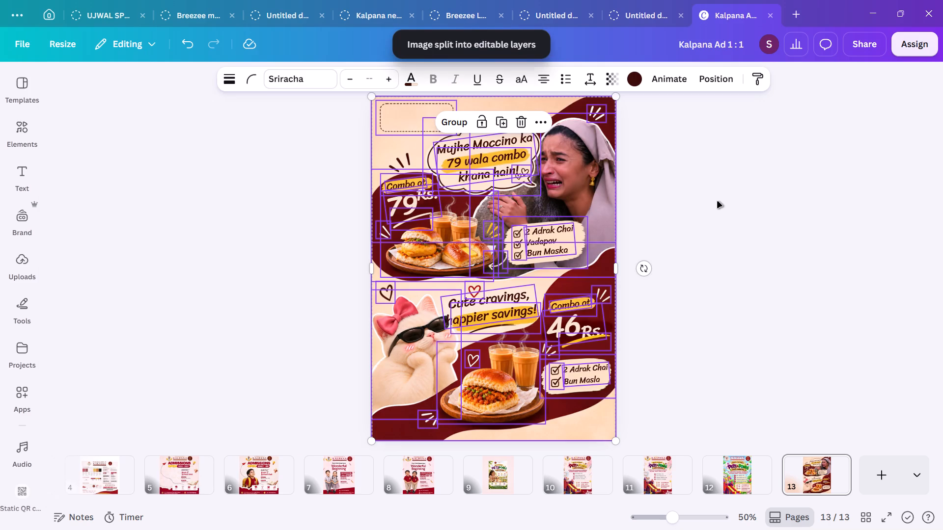
Reduce the "Cute cravings, happier savings!" text to size 29.2 and nudge it to sit over its yellow highlight.
left_click(511, 309)
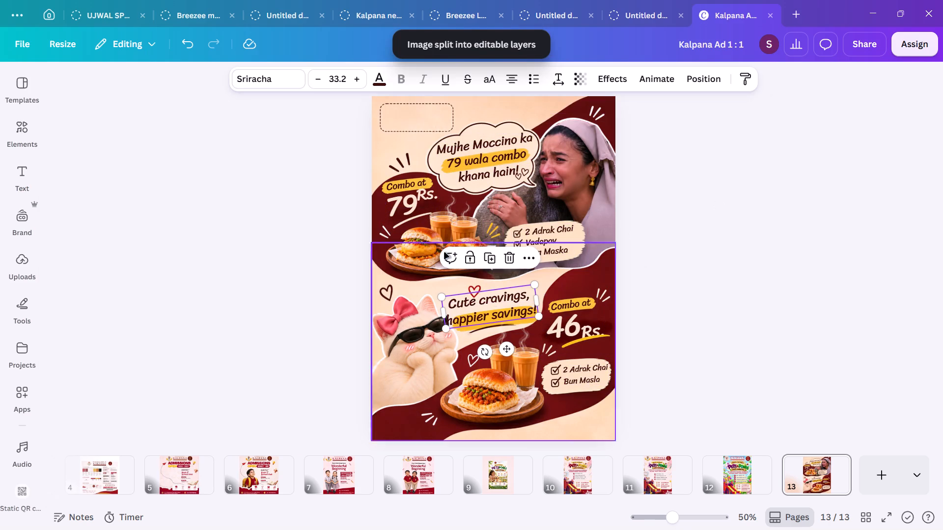
double_click(321, 80)
left_click(321, 80)
left_click(321, 80)
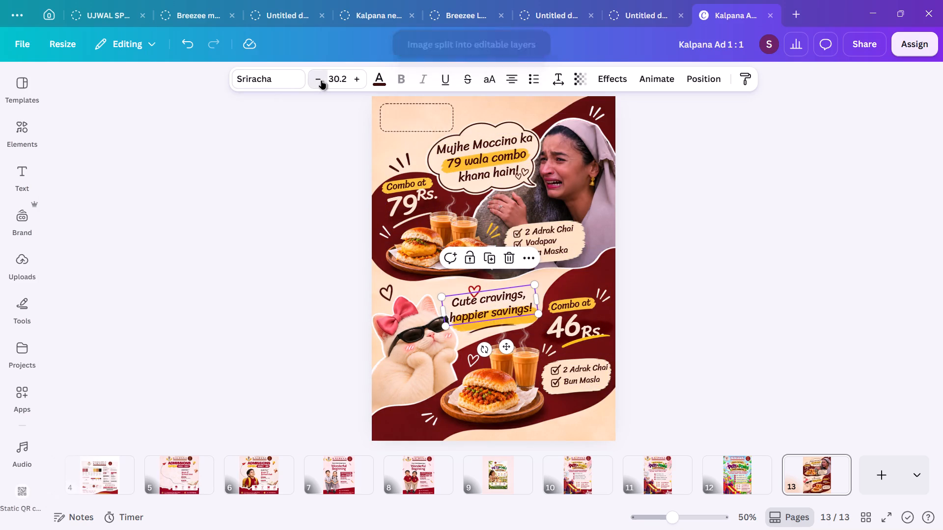
left_click_drag(518, 292, 520, 296)
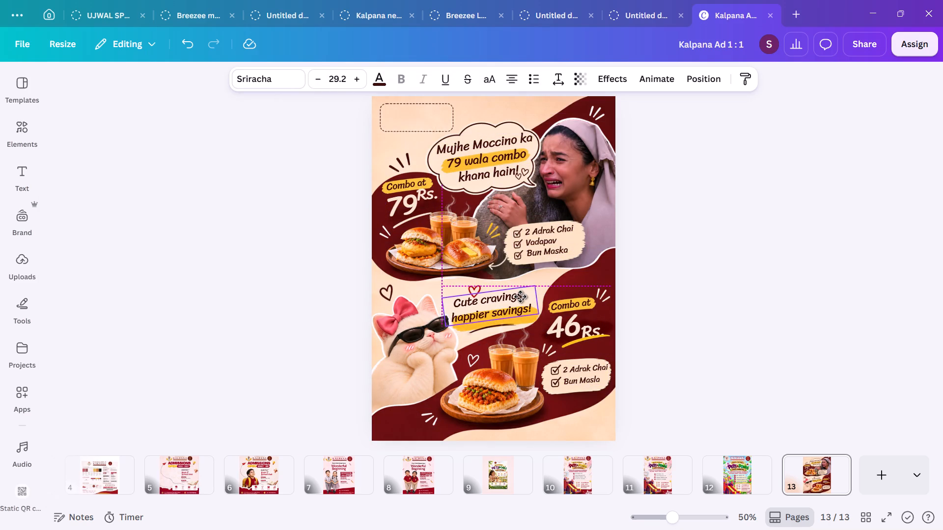
left_click_drag(520, 296, 522, 296)
left_click(508, 153)
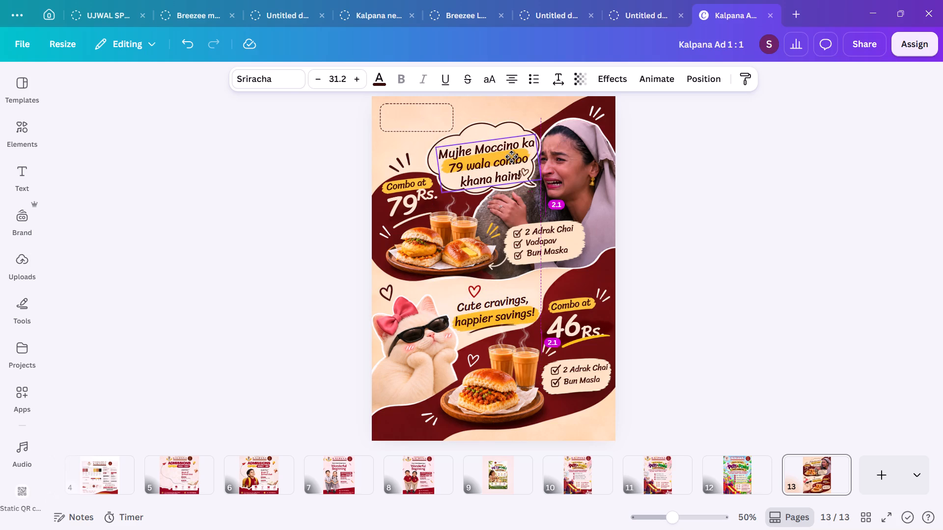
left_click(699, 145)
Change the lower offer's price text from "46" to "49" Rs.
left_click(582, 330)
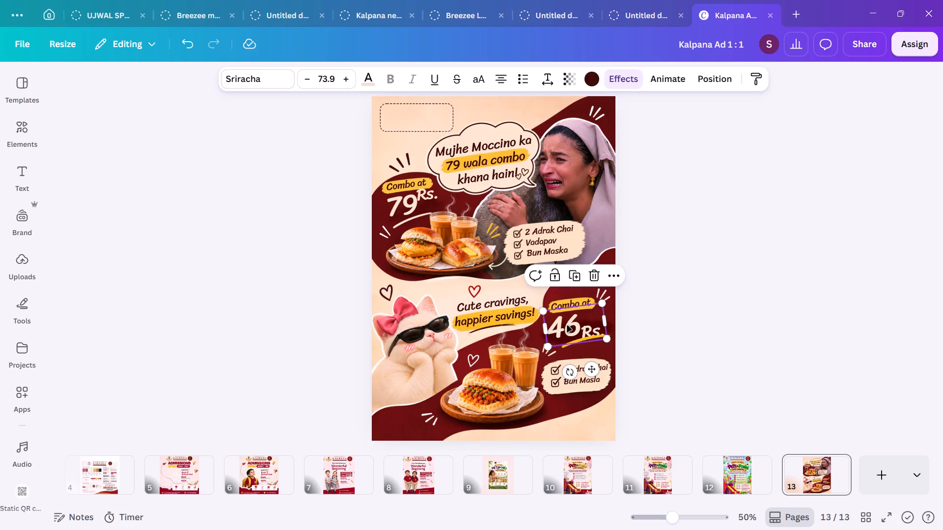
double_click(567, 326)
left_click(578, 322)
key("BackSpace")
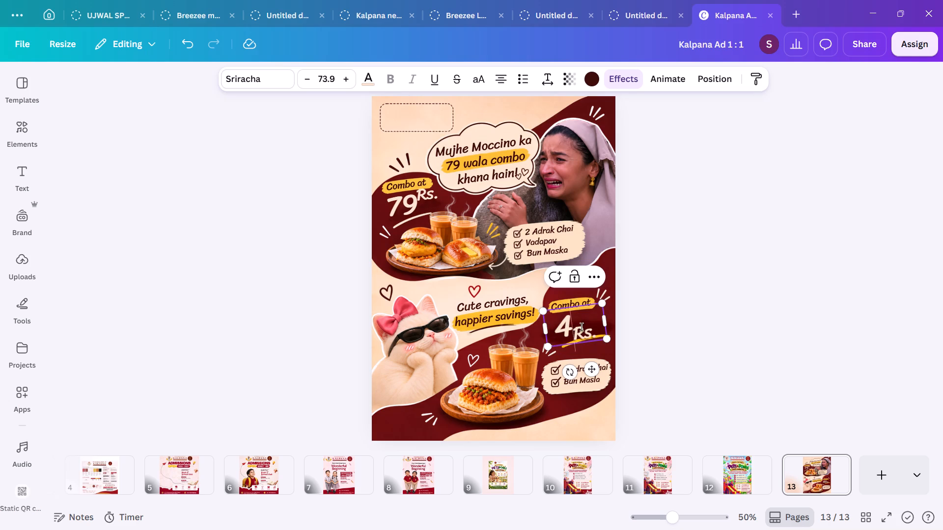
key("9")
left_click(687, 281)
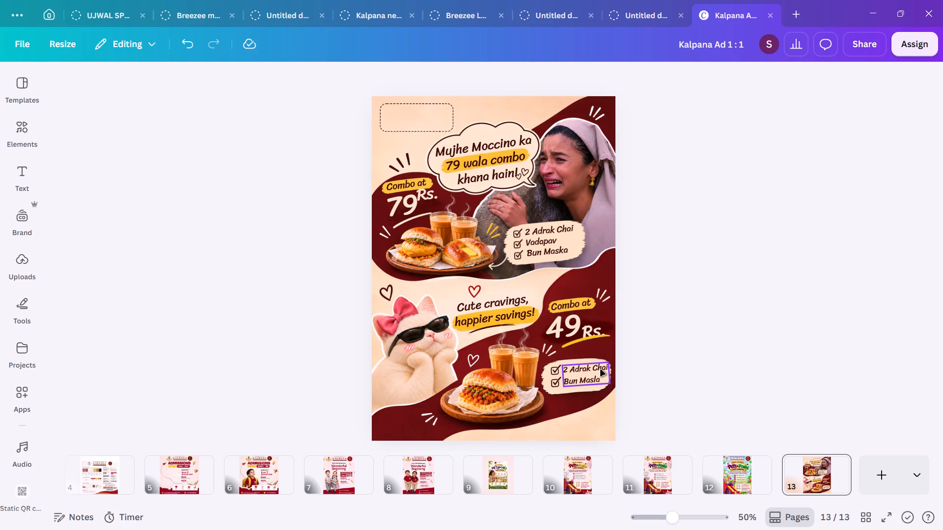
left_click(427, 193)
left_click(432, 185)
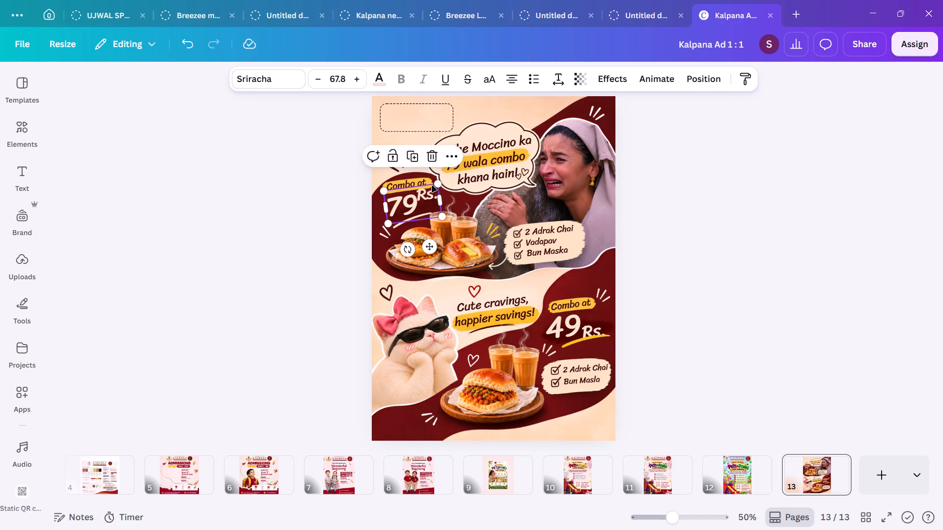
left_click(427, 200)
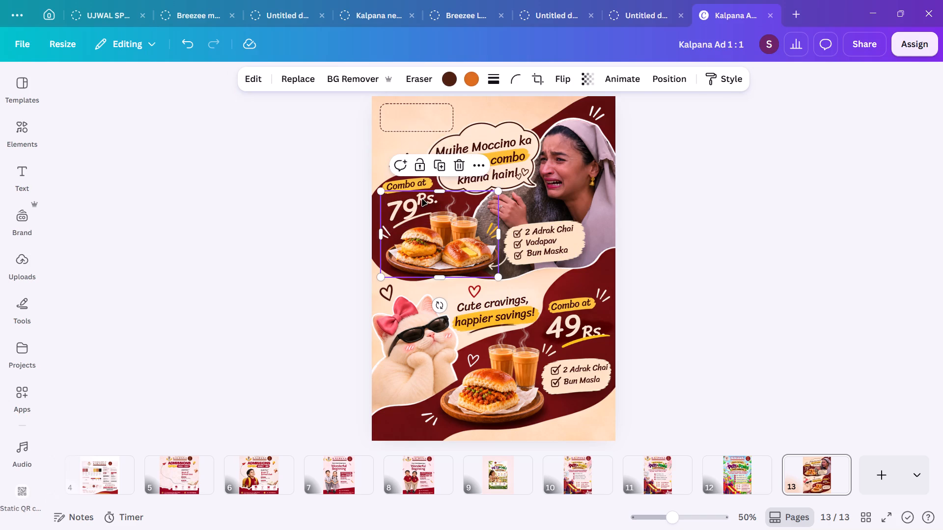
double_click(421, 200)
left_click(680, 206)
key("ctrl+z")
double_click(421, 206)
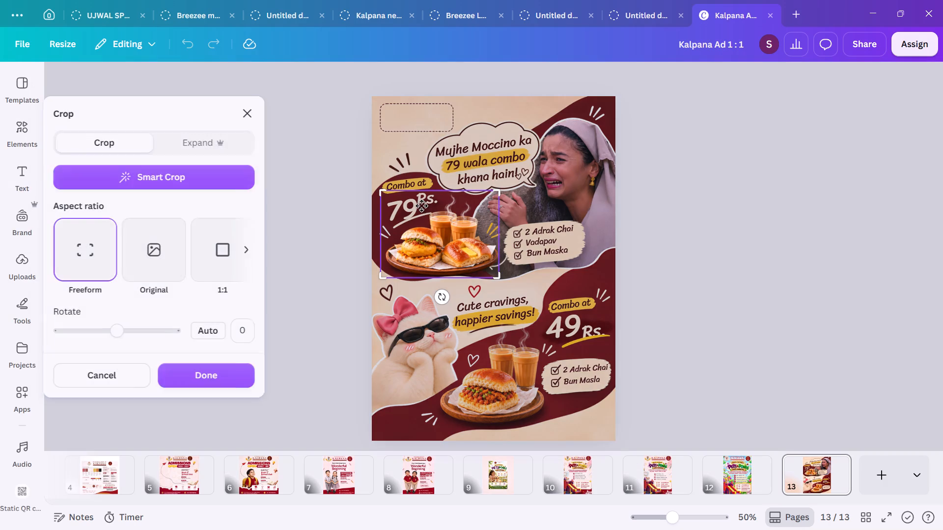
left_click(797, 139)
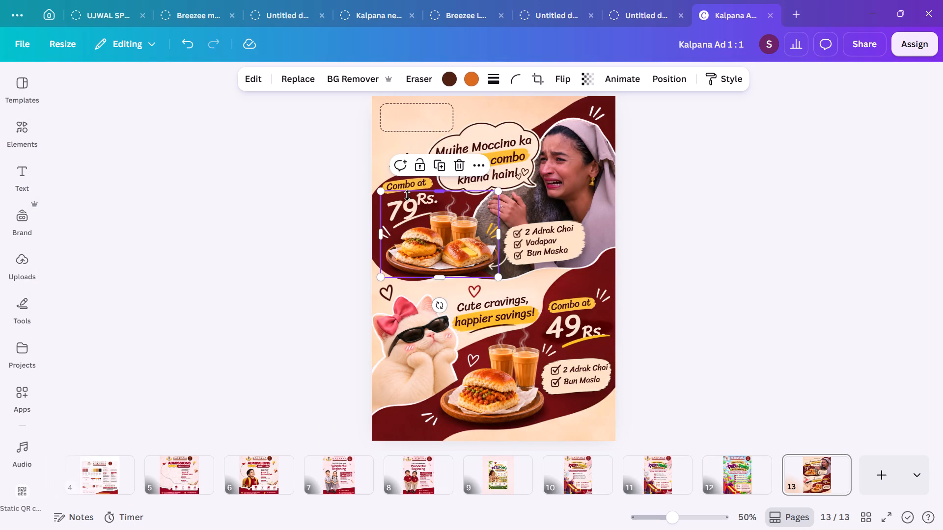
Move the "79 Rs." text layer above the food platter image, to just below the three checkboxes in the layer order.
right_click(398, 206)
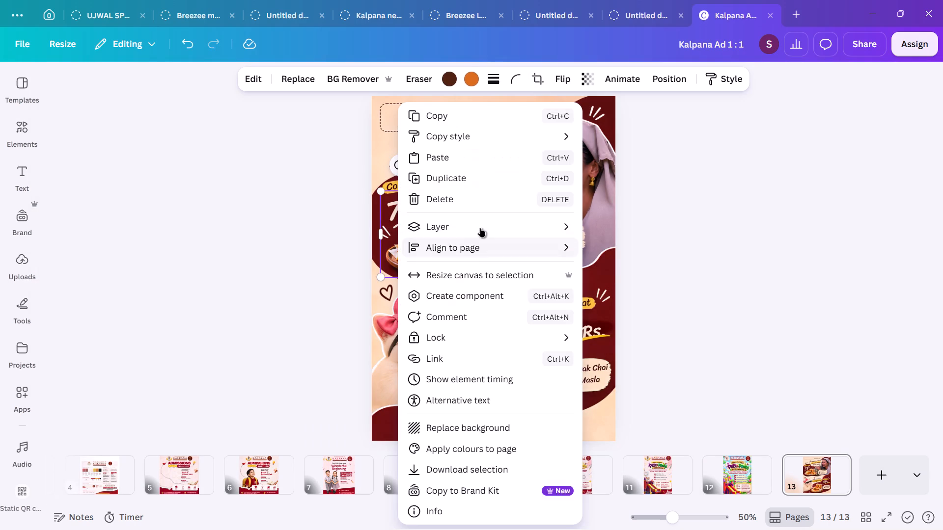
left_click(481, 225)
left_click(617, 310)
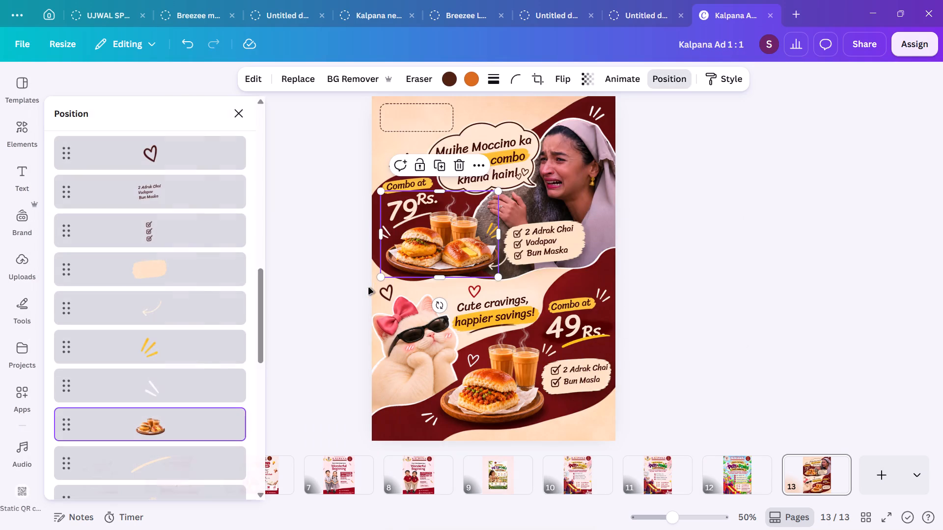
scroll(208, 274, "down", 5)
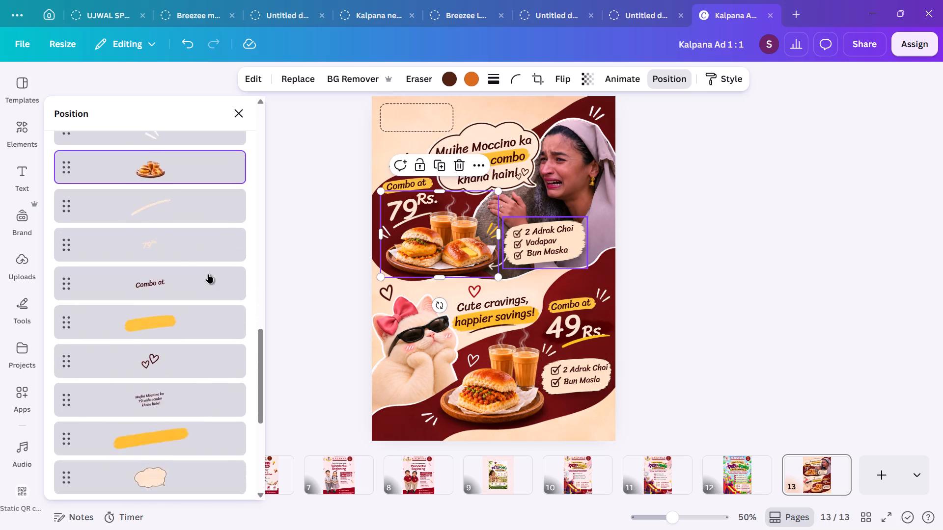
scroll(208, 274, "down", 8)
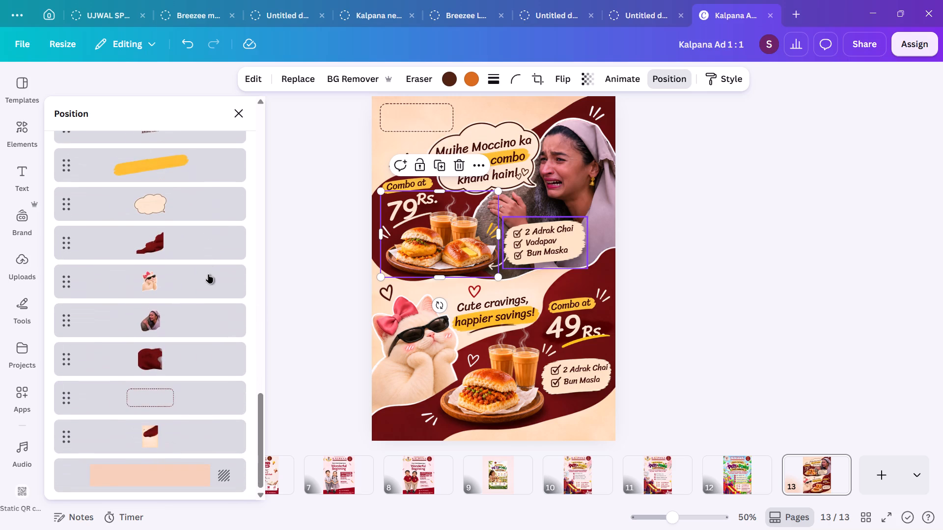
scroll(208, 274, "up", 6)
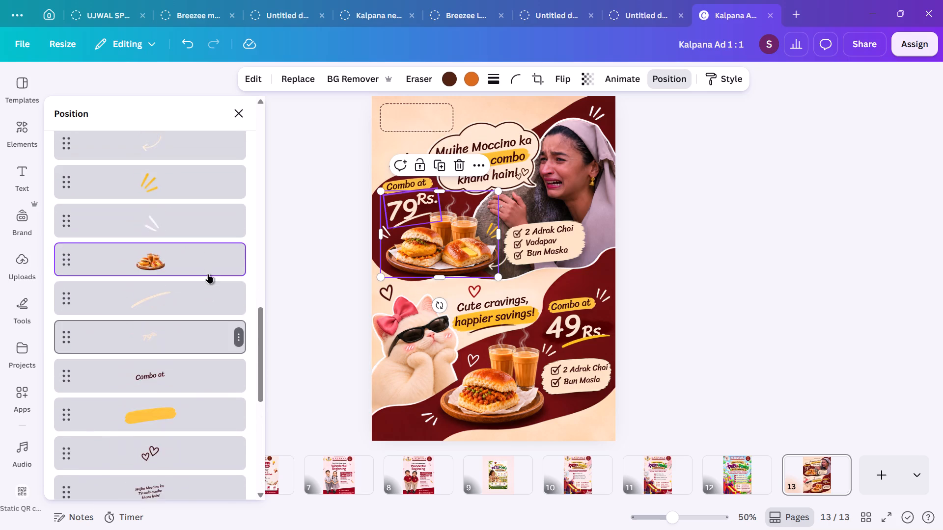
scroll(208, 274, "up", 2)
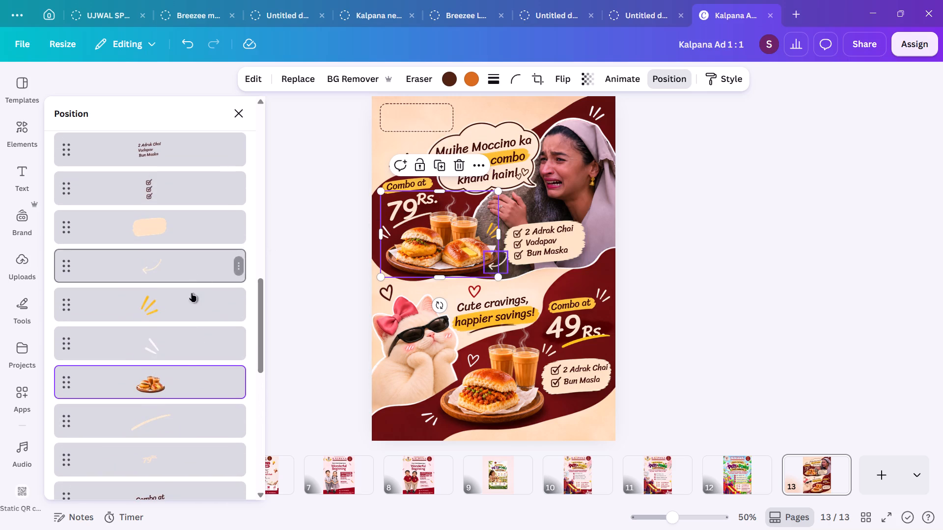
left_click(182, 448)
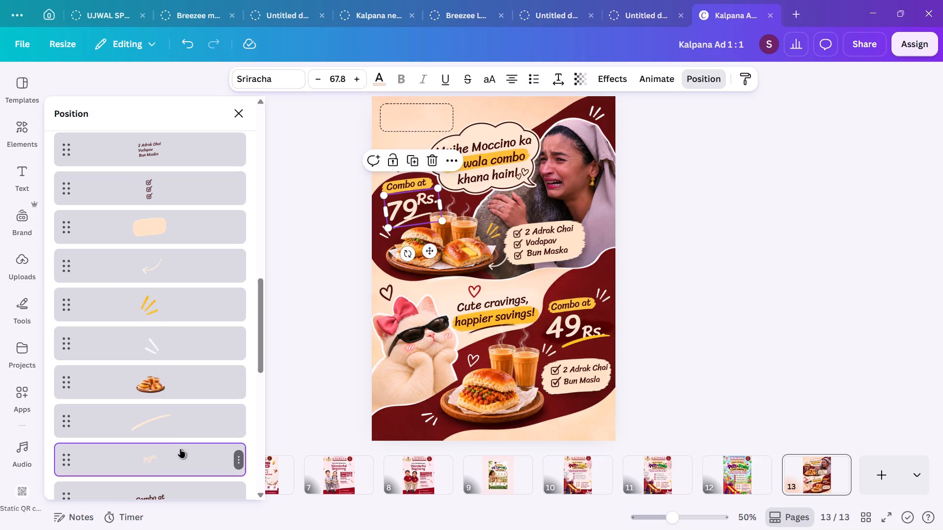
left_click_drag(160, 459, 179, 212)
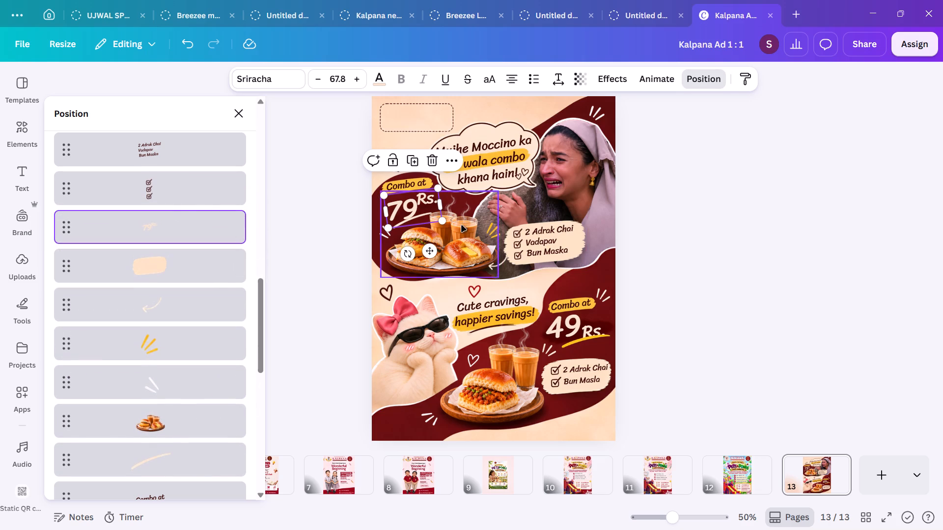
Replace the raised "Rs." in the upper offer's price with "rs" and widen the text box so "79rs" fits on one line.
left_click(423, 204)
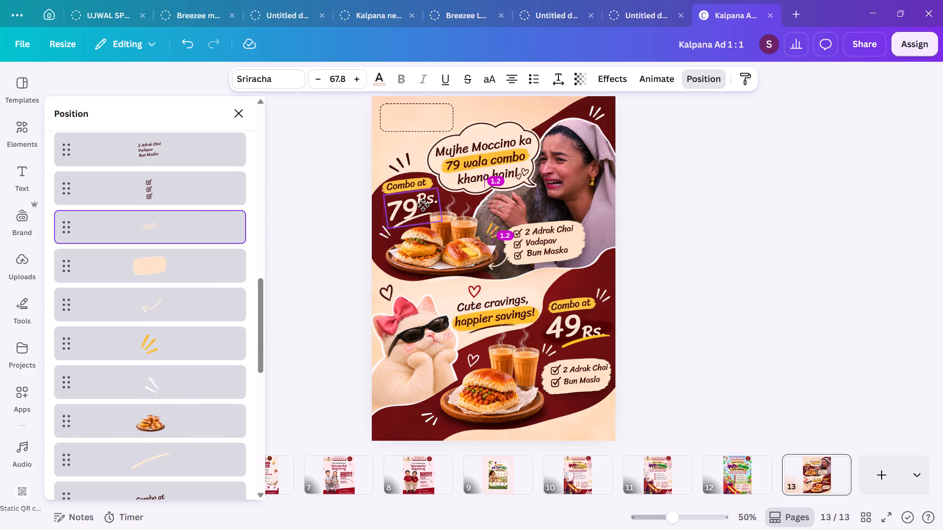
double_click(423, 201)
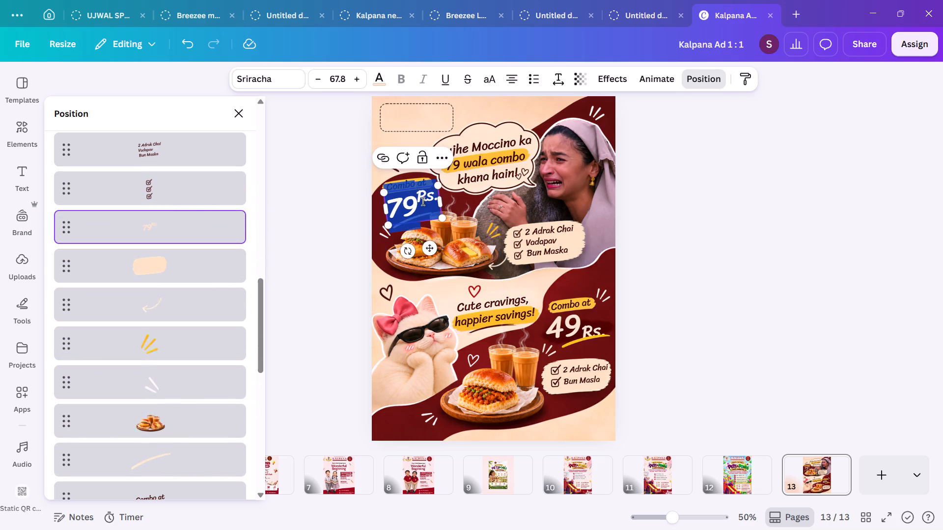
left_click(423, 201)
left_click(437, 197)
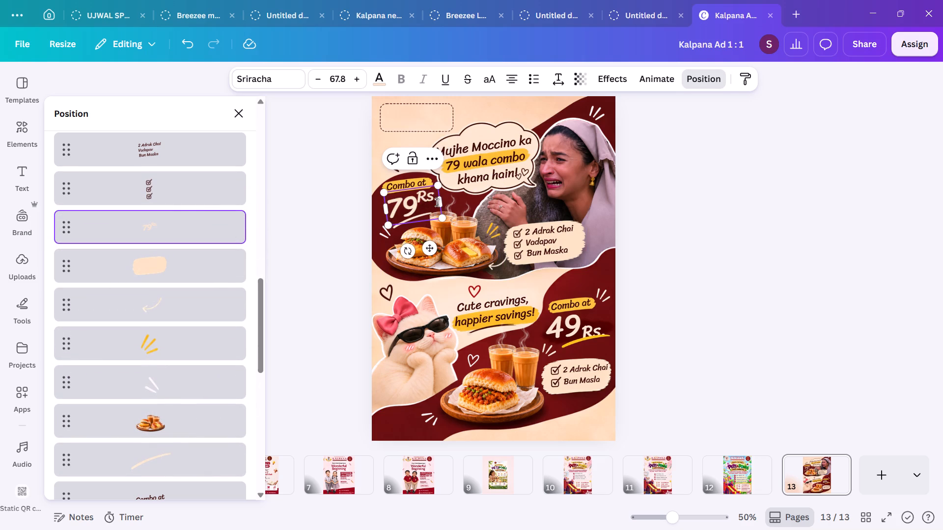
key("BackSpace")
key("BackSpace")
key("BackSpace")
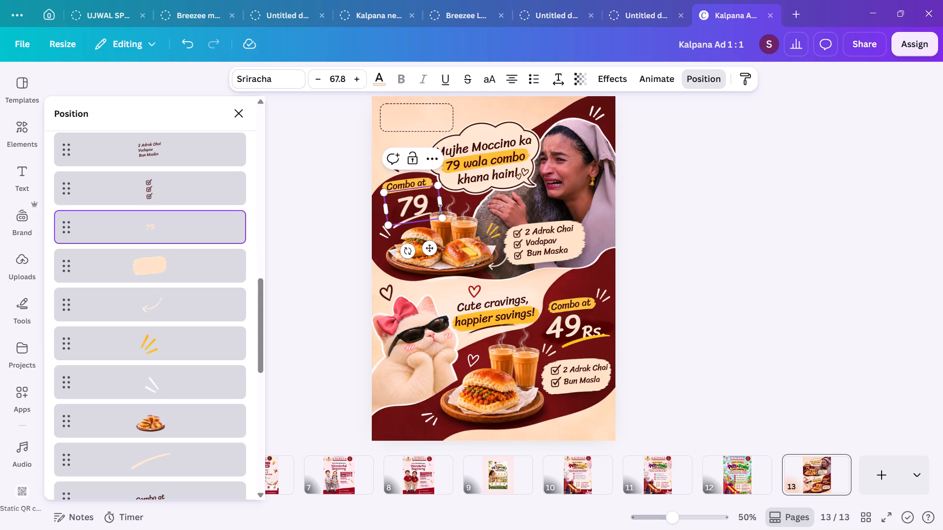
key("shift+r")
key("BackSpace")
type("rs")
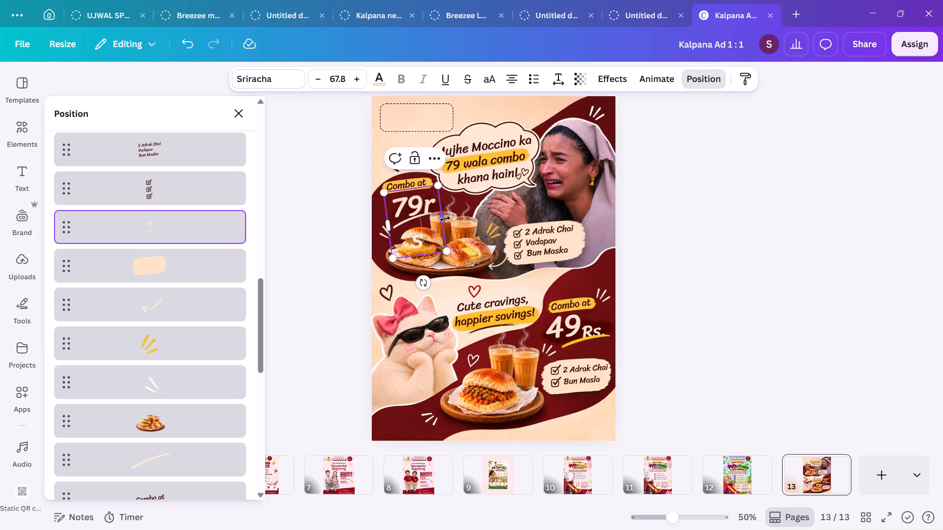
left_click_drag(445, 219, 456, 219)
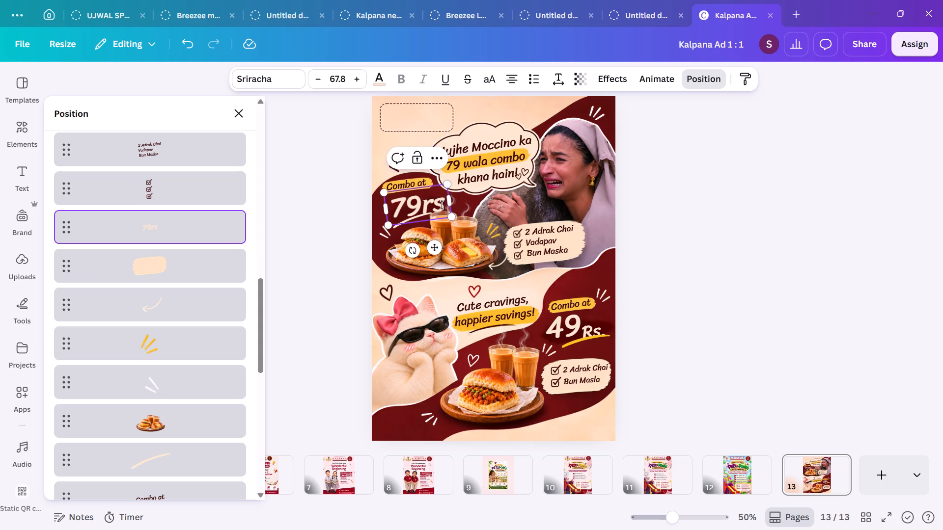
left_click(441, 205)
left_click(663, 164)
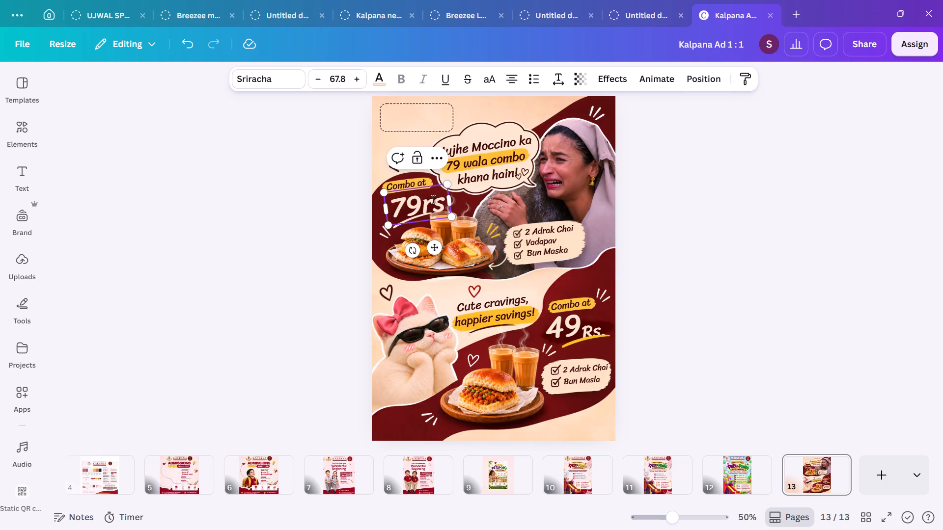
Nudge the "79rs" price text slightly and tilt it a little more to follow the slanted "Combo at" label.
left_click(338, 198)
left_click(410, 205)
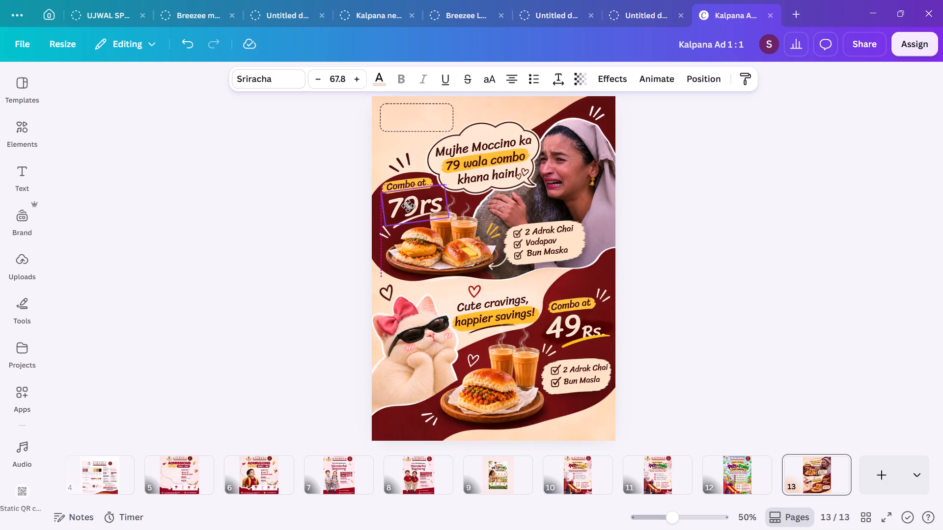
left_click_drag(413, 248, 418, 249)
left_click(655, 211)
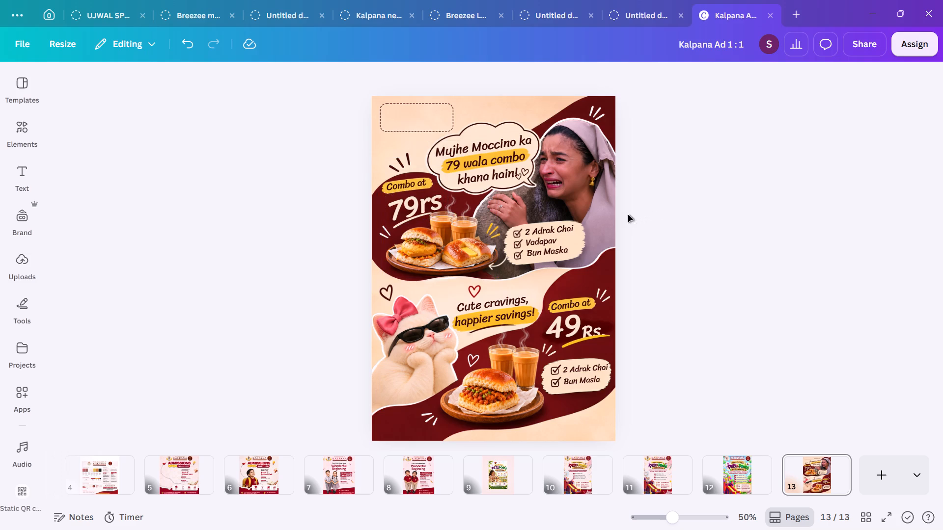
Copy the small "Rs." from the lower offer's 49 price and paste it in place of "rs" after the upper offer's 79.
double_click(433, 199)
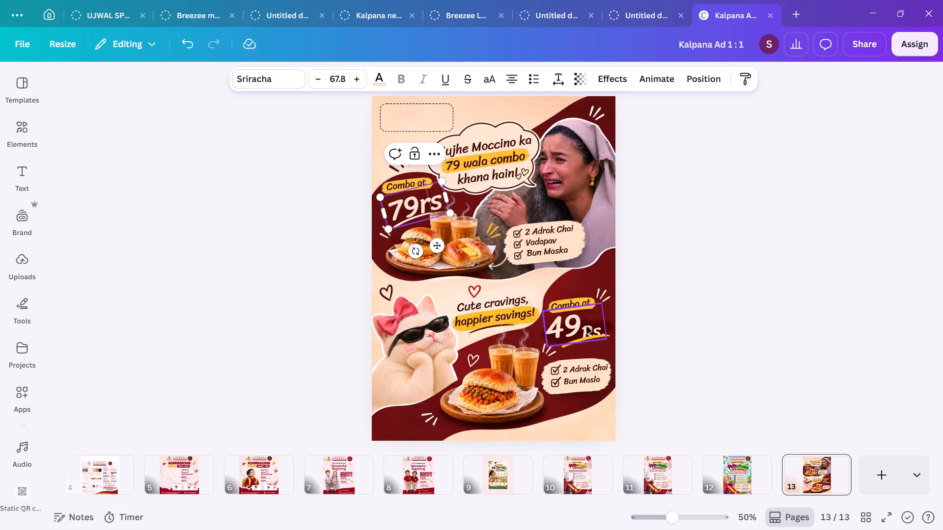
double_click(588, 328)
double_click(590, 330)
left_click(590, 330)
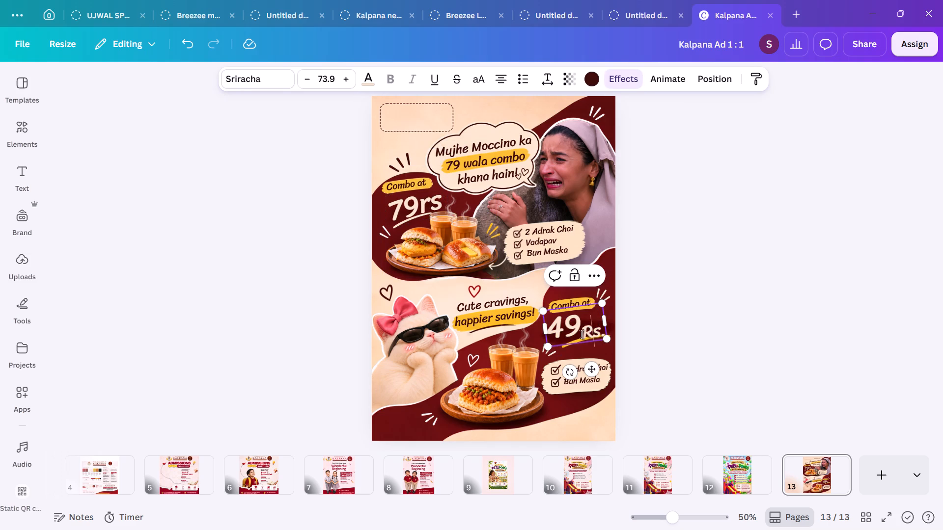
left_click_drag(582, 334, 604, 335)
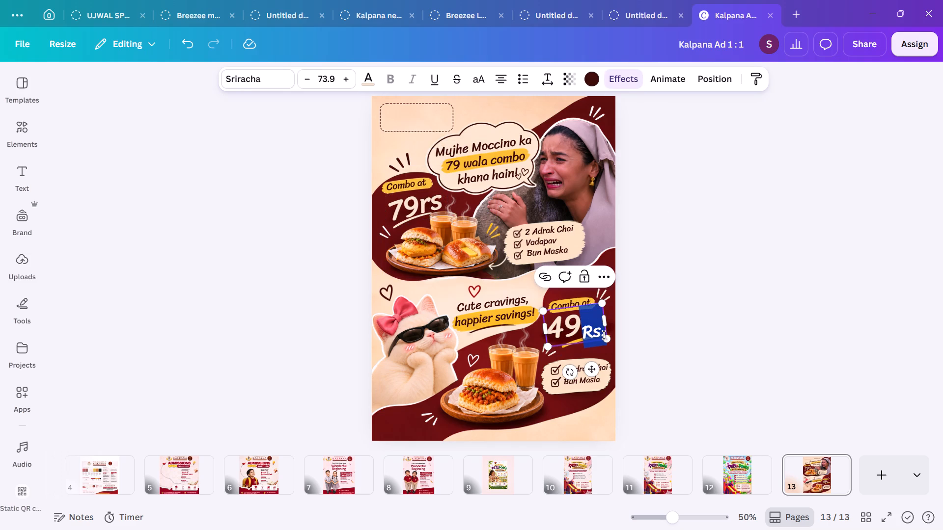
key("ctrl+c")
double_click(423, 209)
left_click(441, 205)
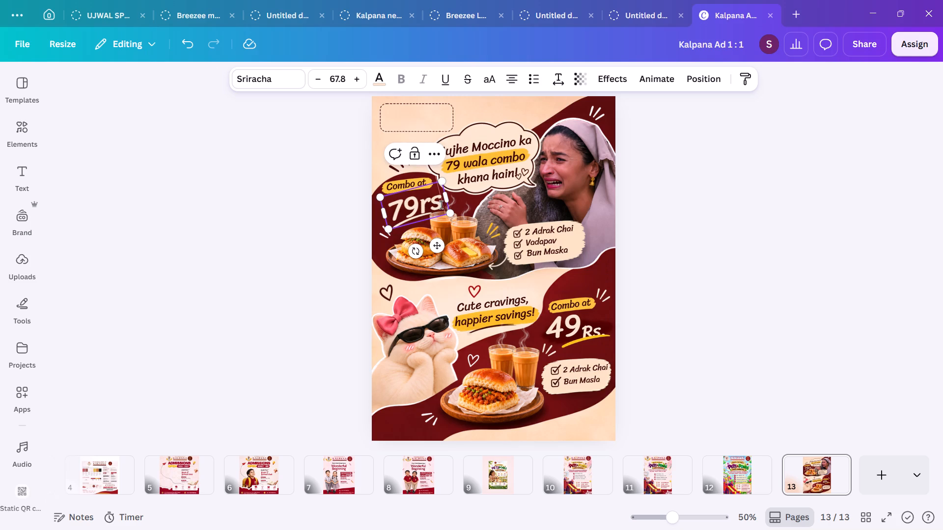
key("BackSpace")
key("BackSpace")
key("ctrl+v")
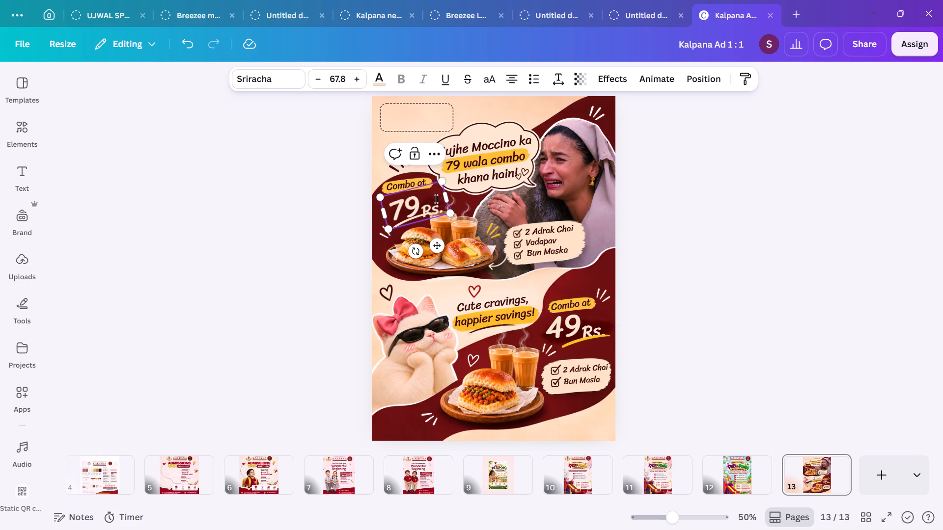
left_click(690, 179)
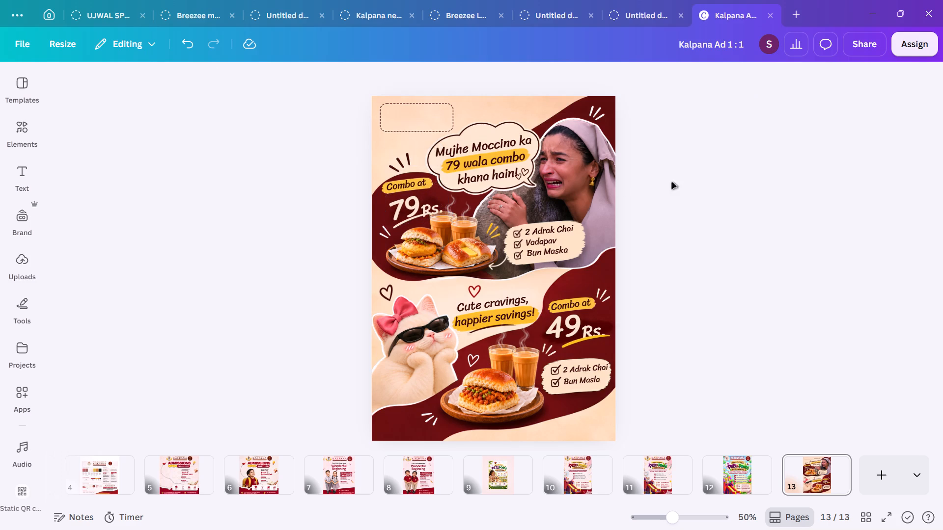
Nudge the "79Rs." price text slightly upward, closer to the "Combo at" label and clear of its underline.
left_click(411, 204)
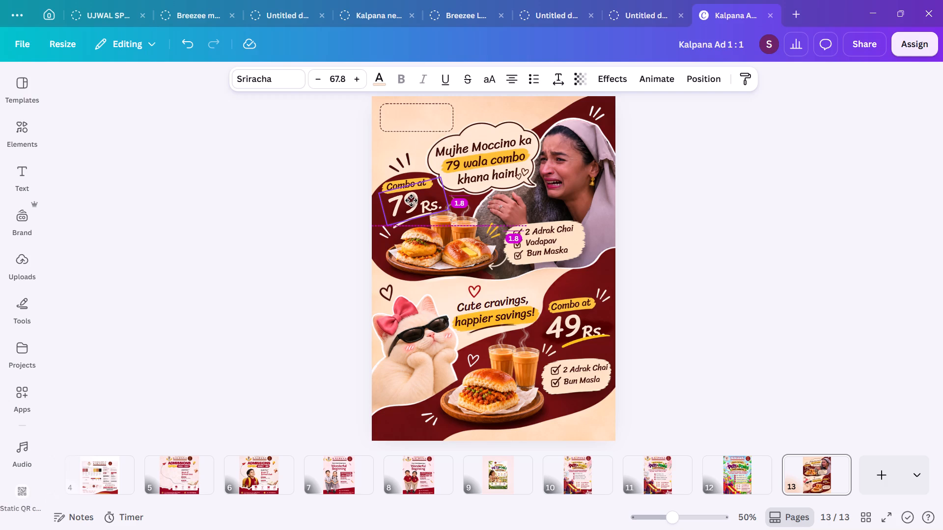
left_click(706, 180)
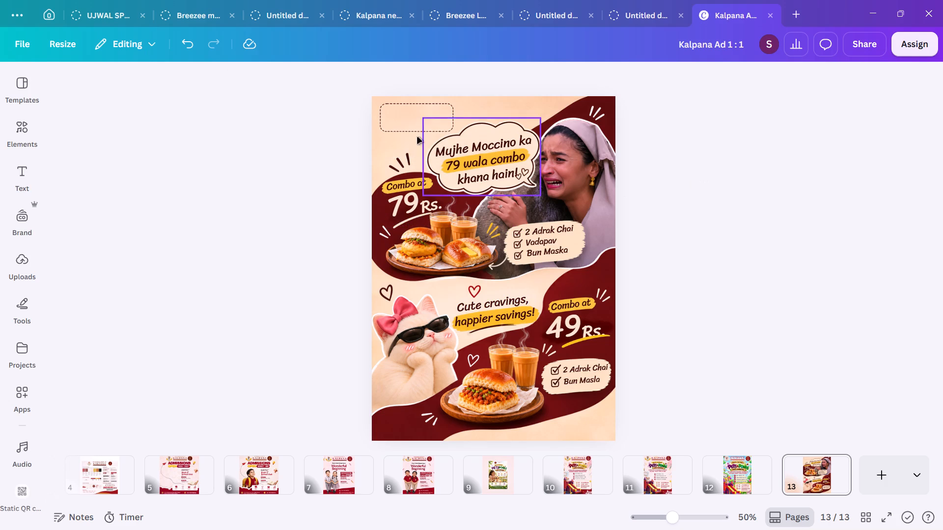
Delete the empty dashed logo placeholder above the speech bubble in the poster's upper corner.
left_click(399, 120)
key("Delete")
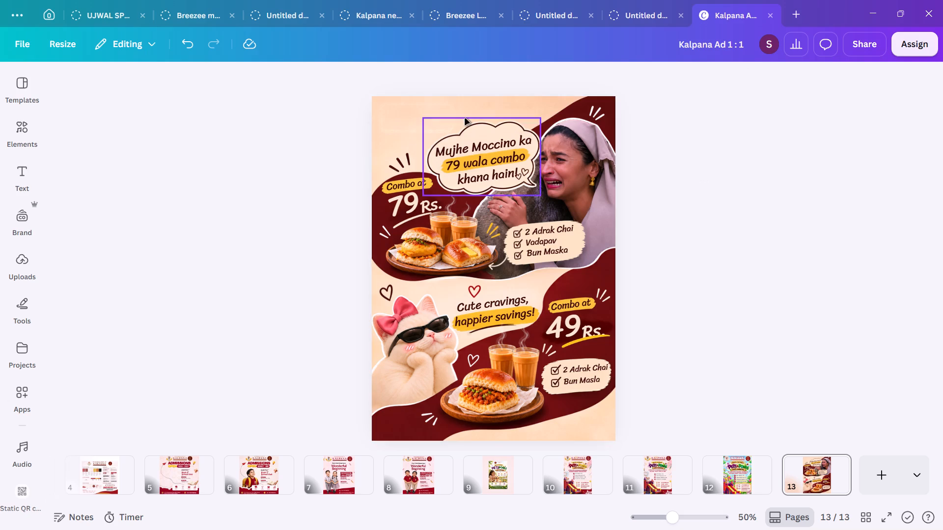
left_click(798, 169)
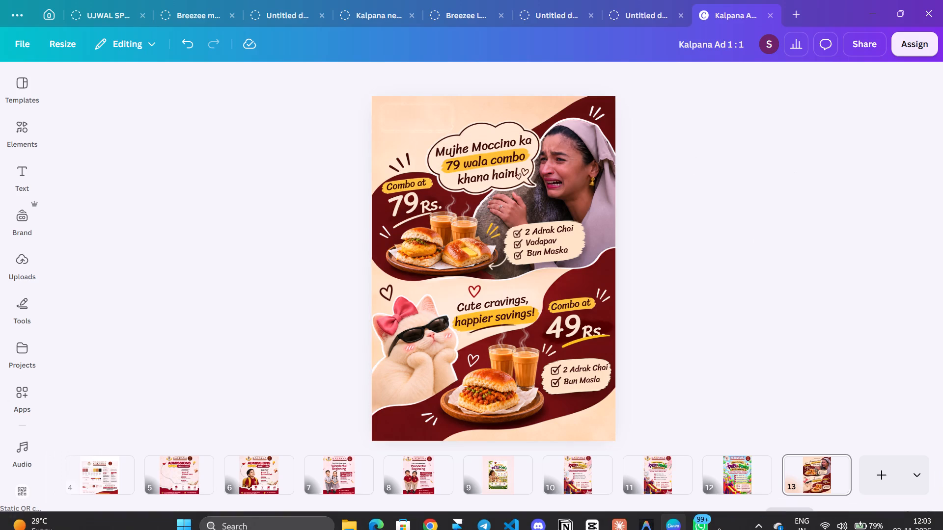
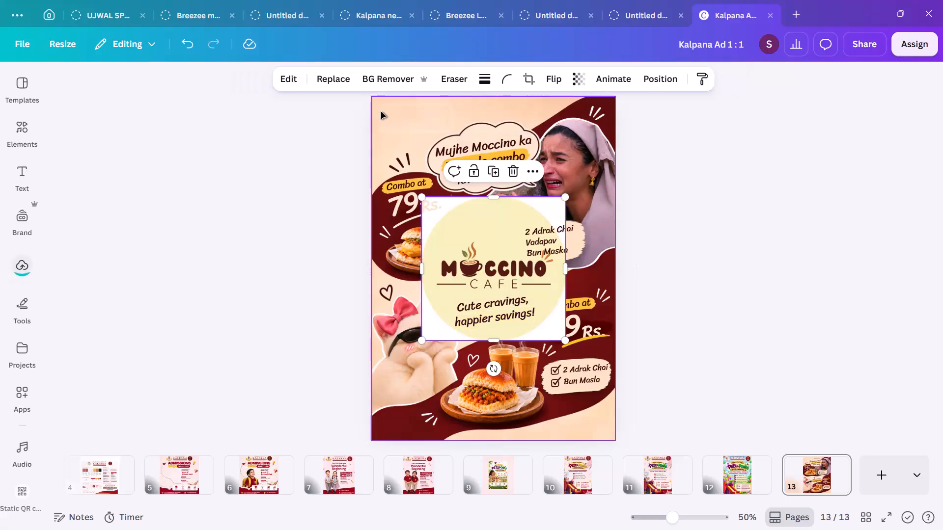
Remove the background from the Moccino Cafe logo image placed over the poster.
left_click(371, 80)
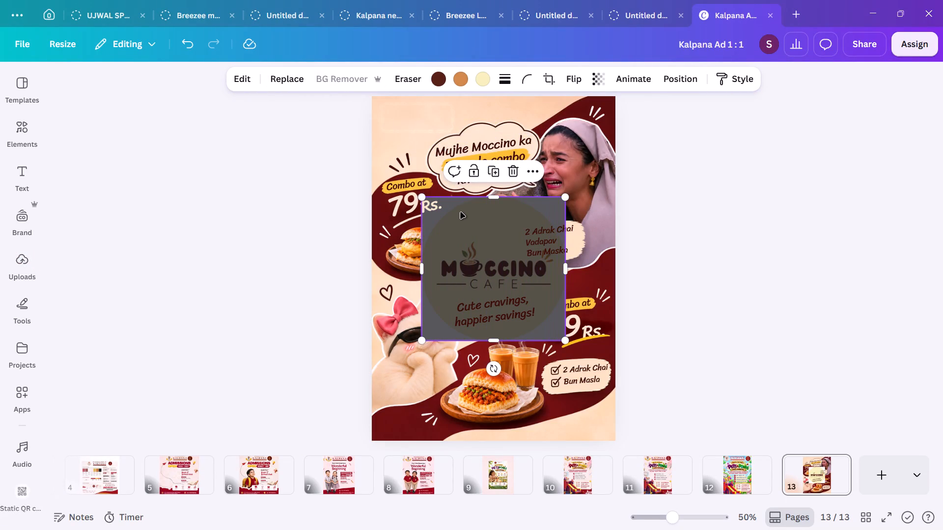
Move the Moccino Cafe logo into the poster's empty upper corner beside the speech bubble and shrink it to a small badge.
left_click_drag(470, 210, 421, 111)
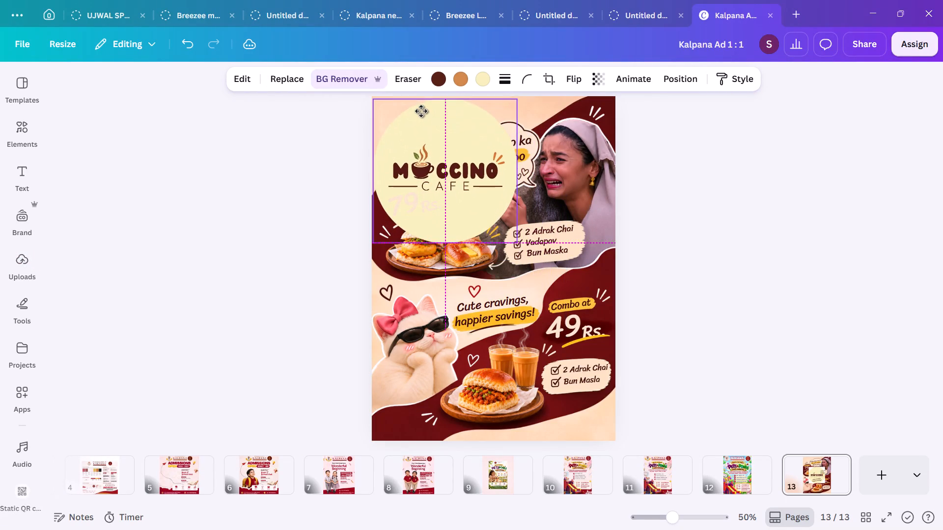
left_click_drag(421, 111, 421, 109)
left_click_drag(520, 241, 463, 197)
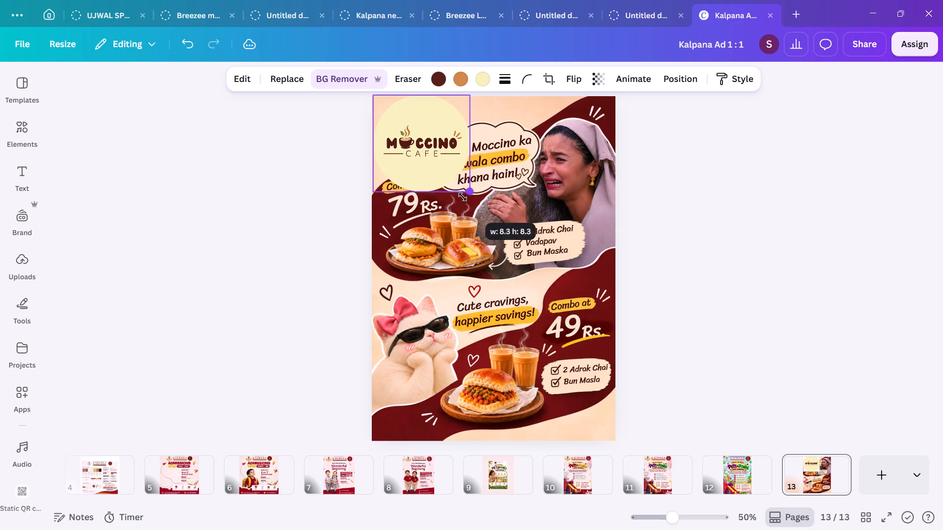
left_click_drag(463, 197, 421, 147)
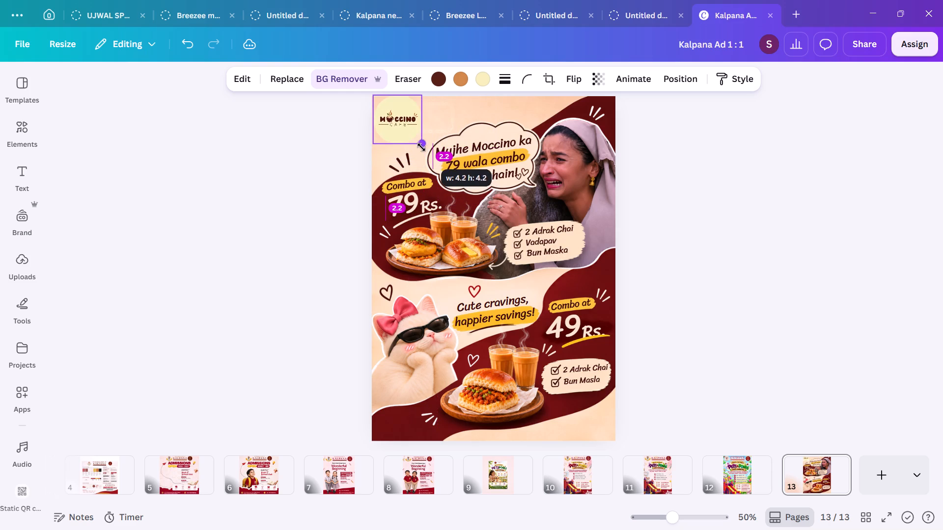
left_click_drag(421, 147, 417, 140)
left_click_drag(402, 115, 415, 118)
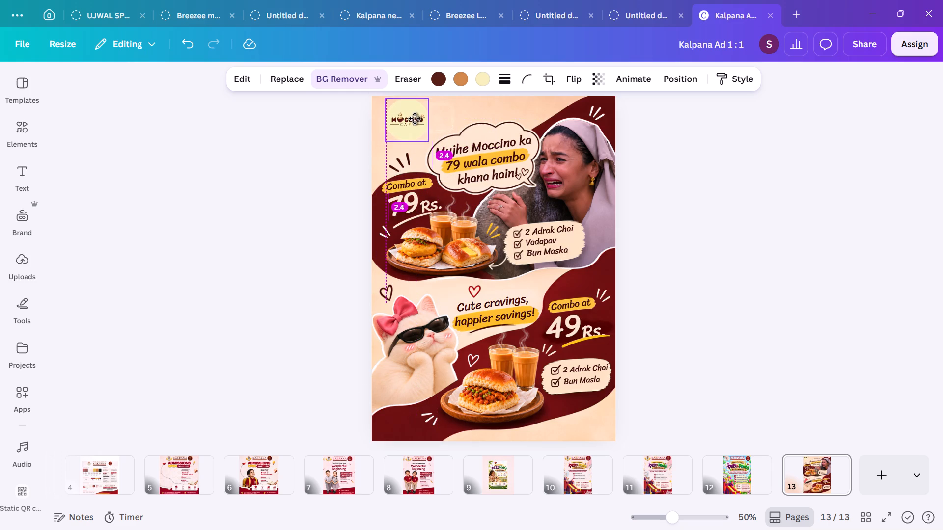
left_click_drag(415, 118, 415, 131)
left_click_drag(429, 154, 416, 142)
left_click(405, 125)
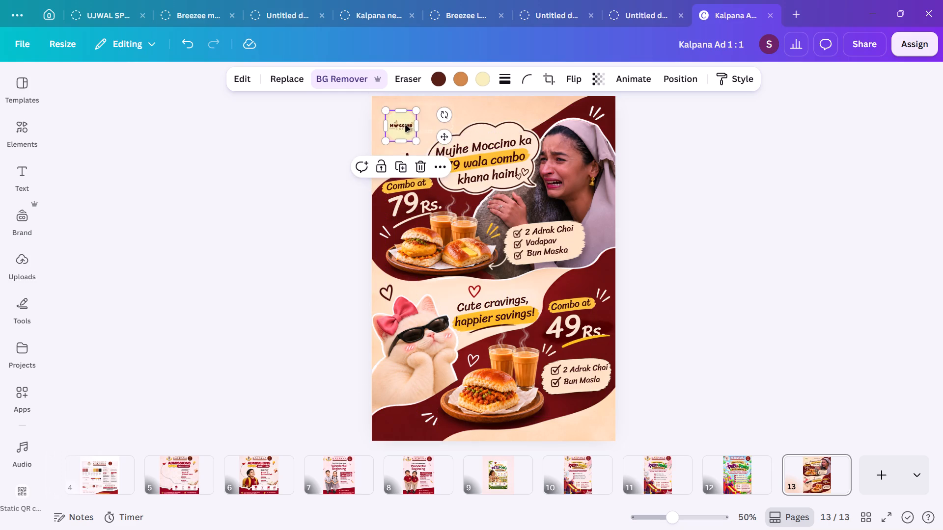
left_click(714, 145)
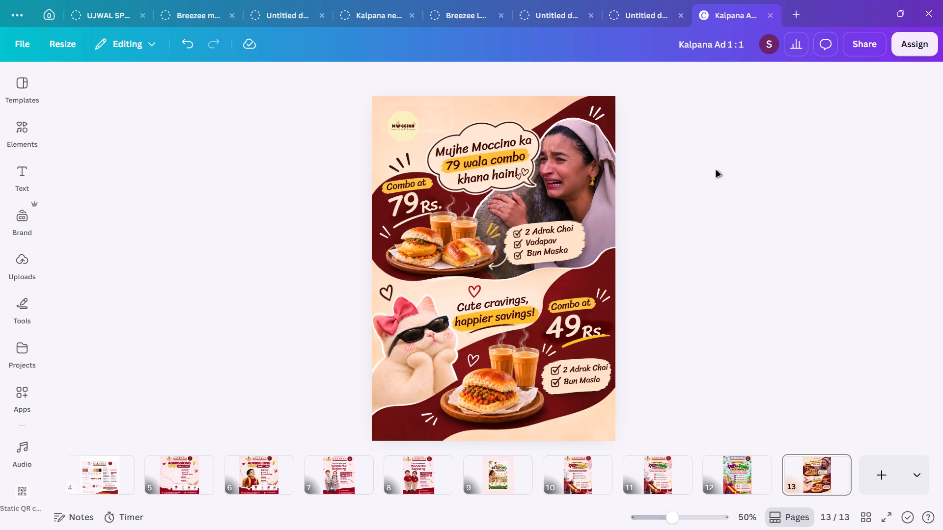
left_click(716, 171)
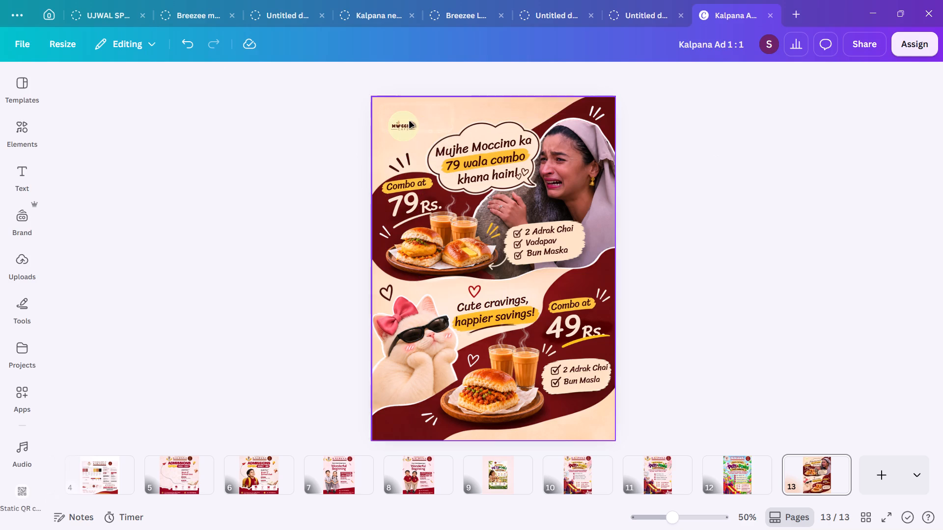
Fine-tune the small logo's position in the empty corner between the speech bubble and the upper "Combo at" label.
left_click_drag(410, 122, 416, 131)
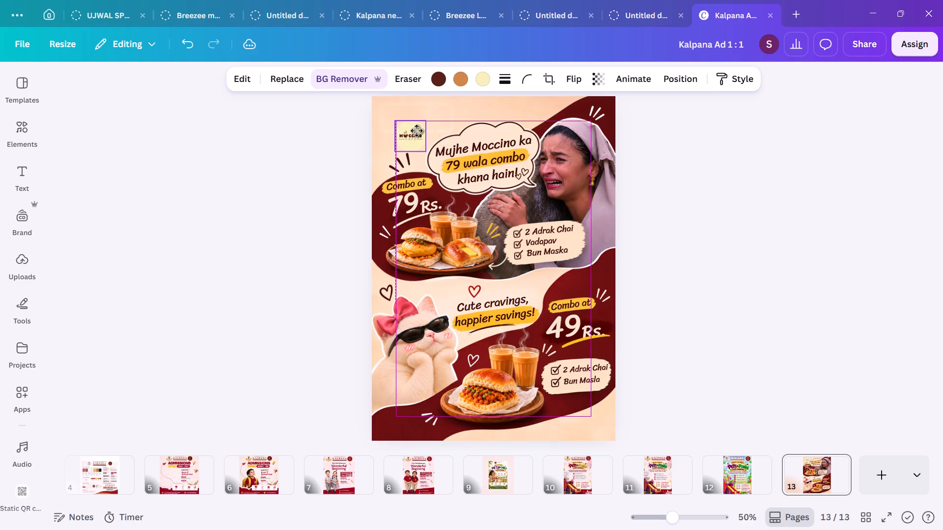
left_click_drag(416, 131, 418, 130)
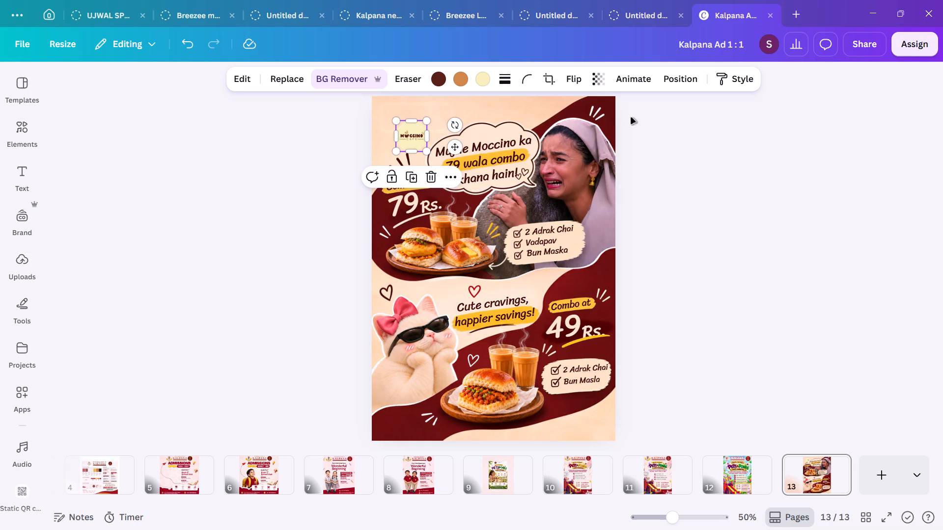
left_click(652, 112)
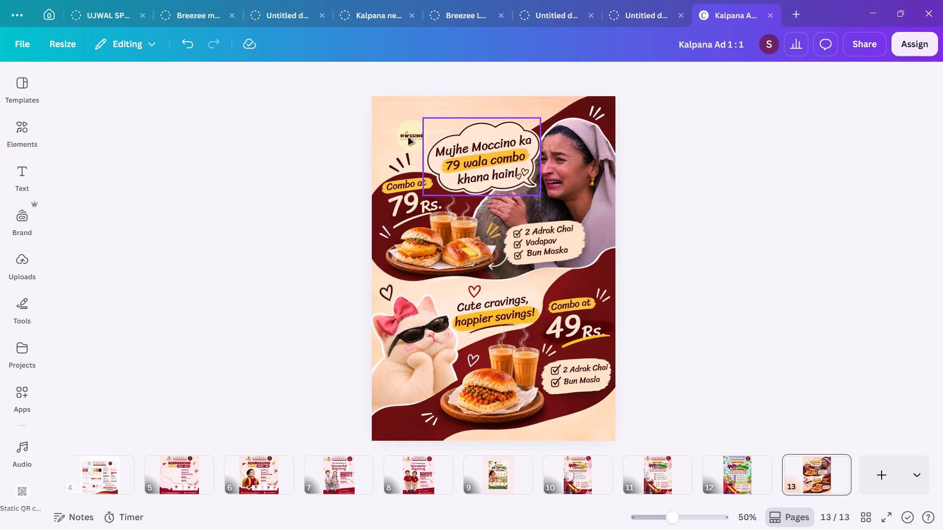
left_click_drag(409, 138, 404, 129)
left_click(747, 127)
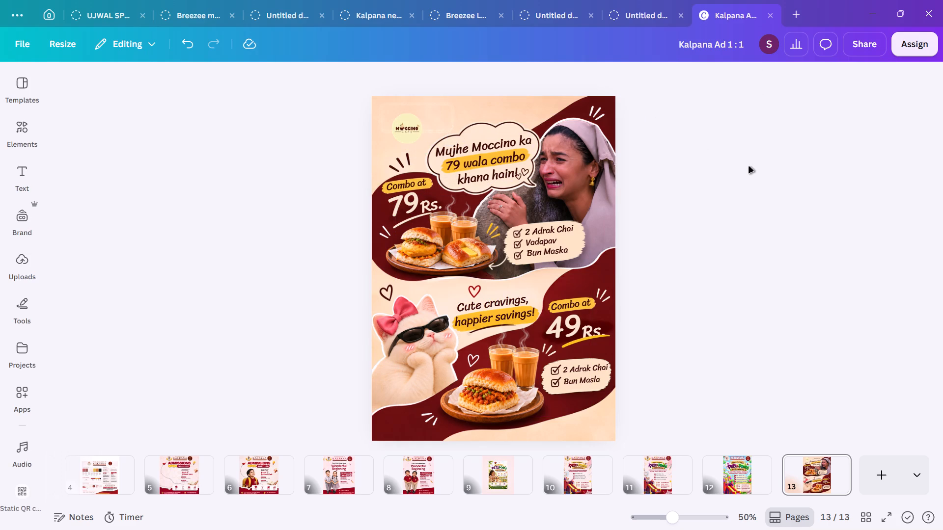
left_click(696, 154)
Download the current page (13) as a PNG.
left_click(859, 53)
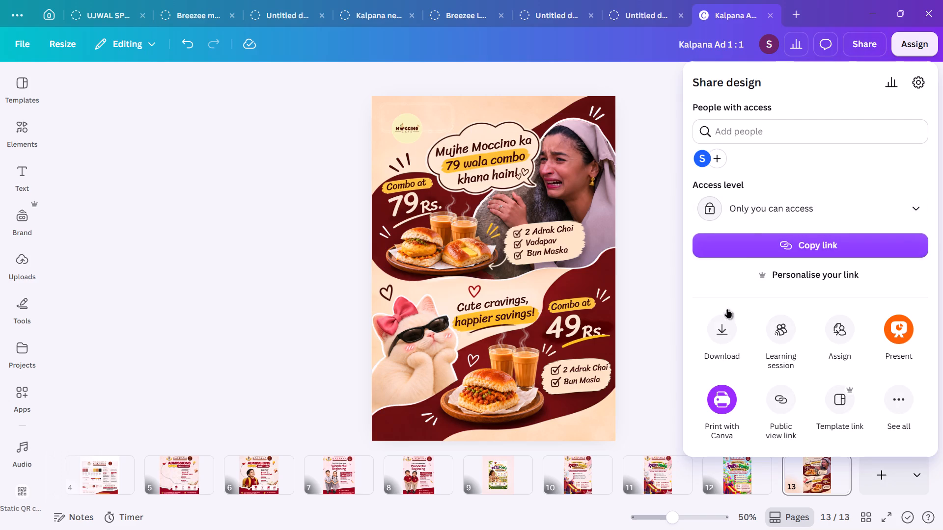
left_click(722, 318)
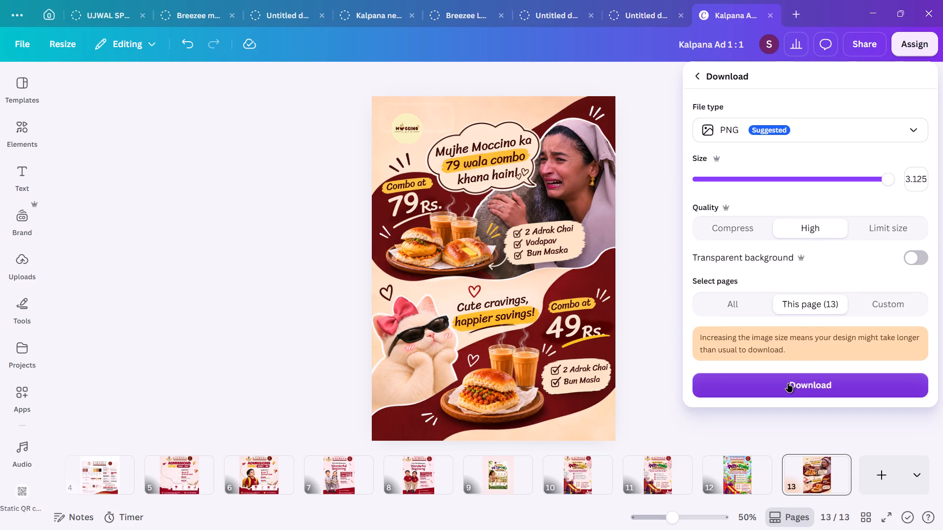
left_click(788, 383)
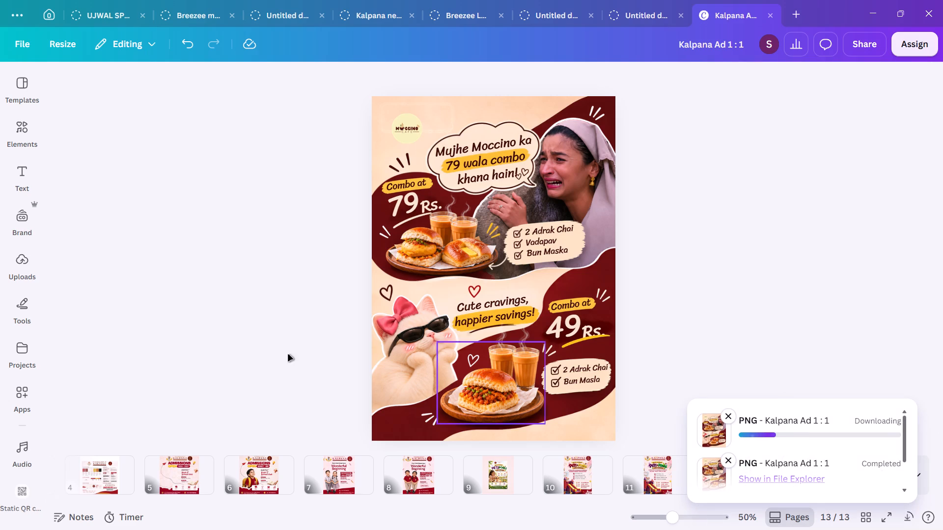
Select the Moccino Cafe logo and the two-offer poster image among the uploaded images.
left_click(20, 269)
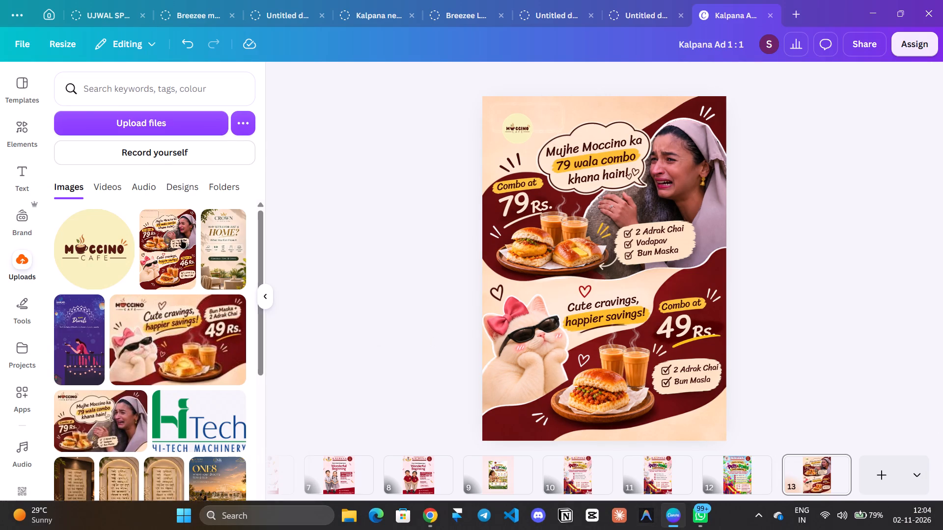
left_click(153, 224)
left_click(70, 221)
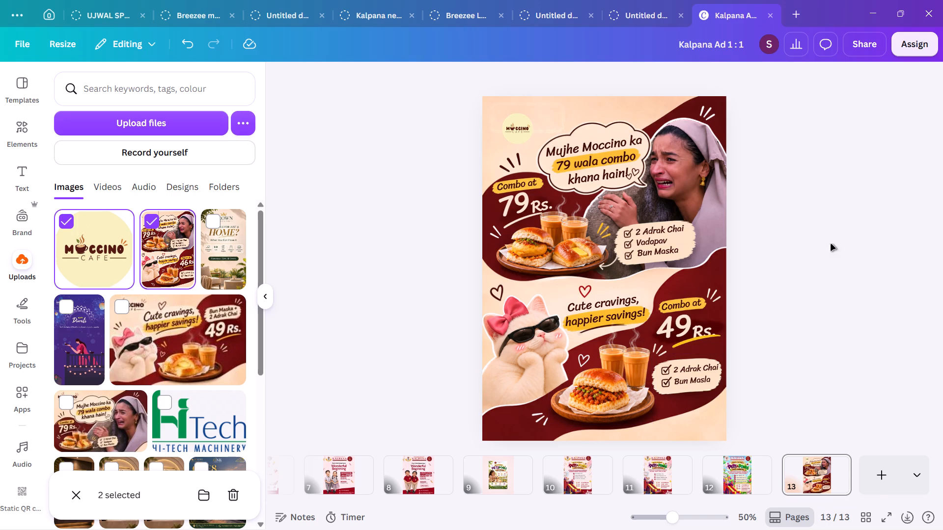
Download page 13 as a PNG again and save it as "moccino offer", replacing the existing file.
left_click(870, 47)
left_click(732, 330)
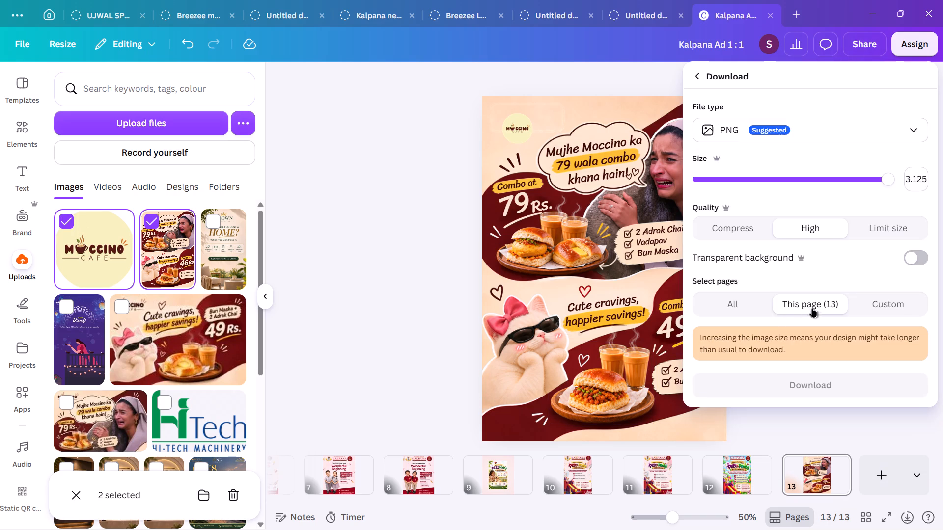
left_click(786, 390)
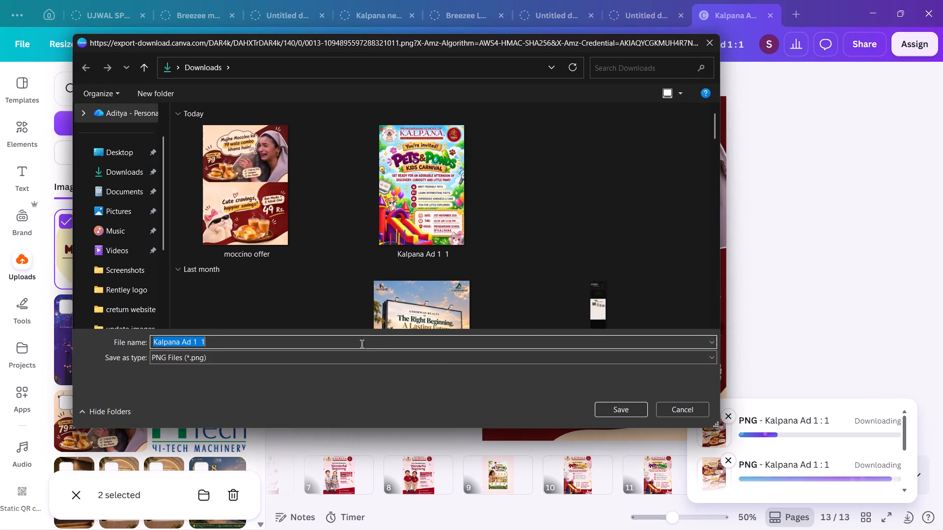
type("moccino")
key("space")
type("offer")
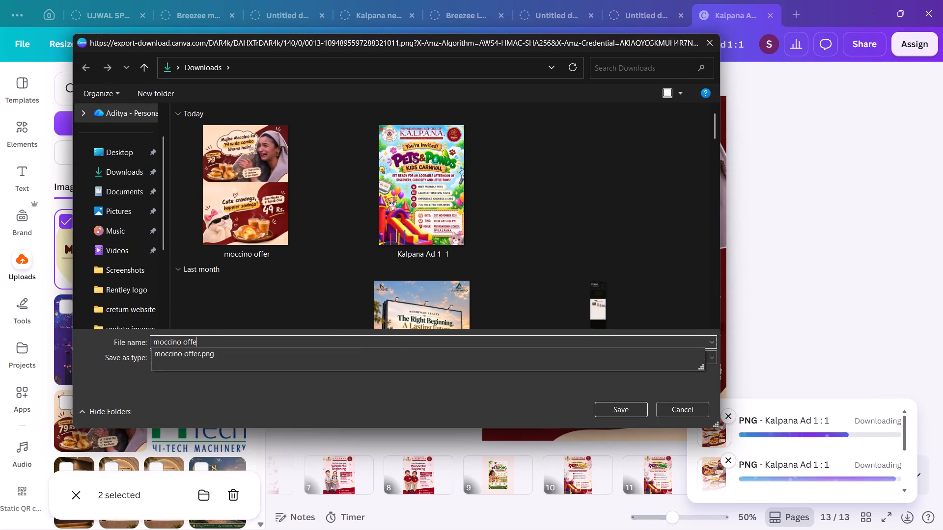
key("space")
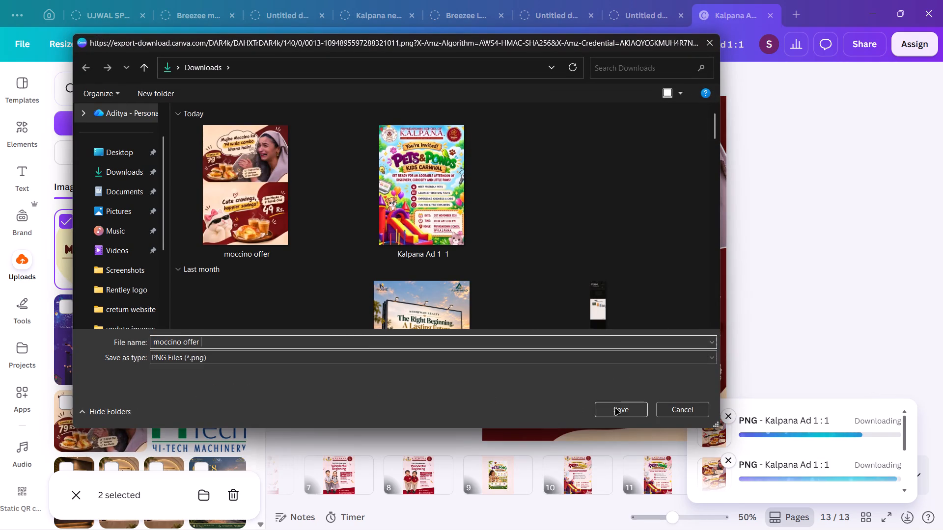
left_click(621, 407)
left_click(515, 271)
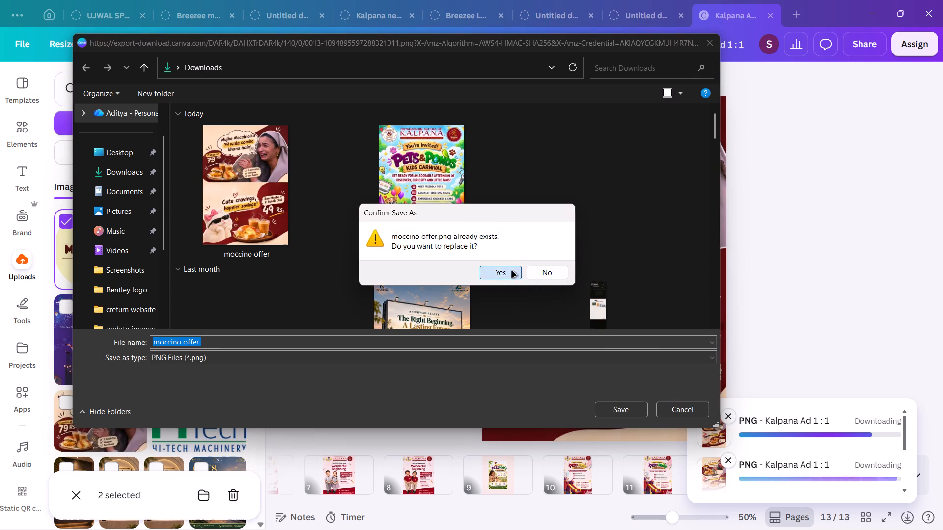
Dismiss the Moccino poster's PNG download notices.
left_click(729, 416)
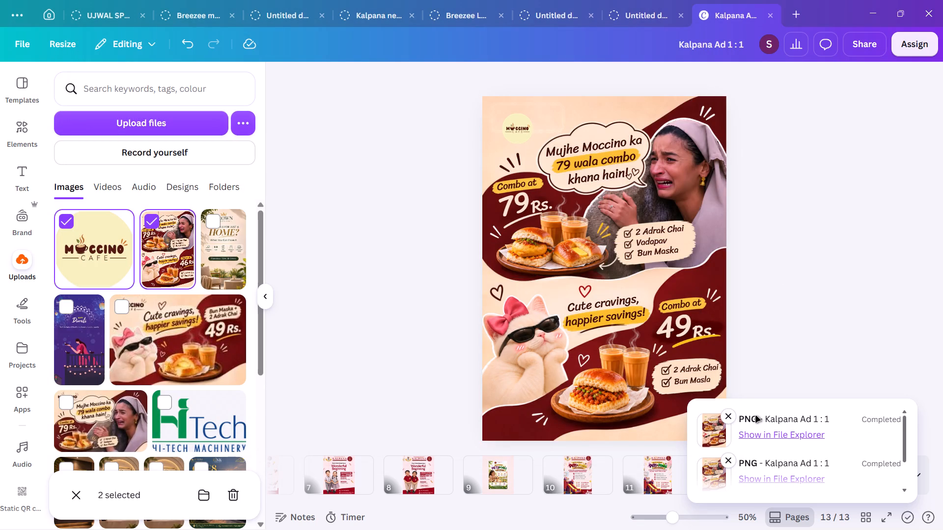
left_click(727, 461)
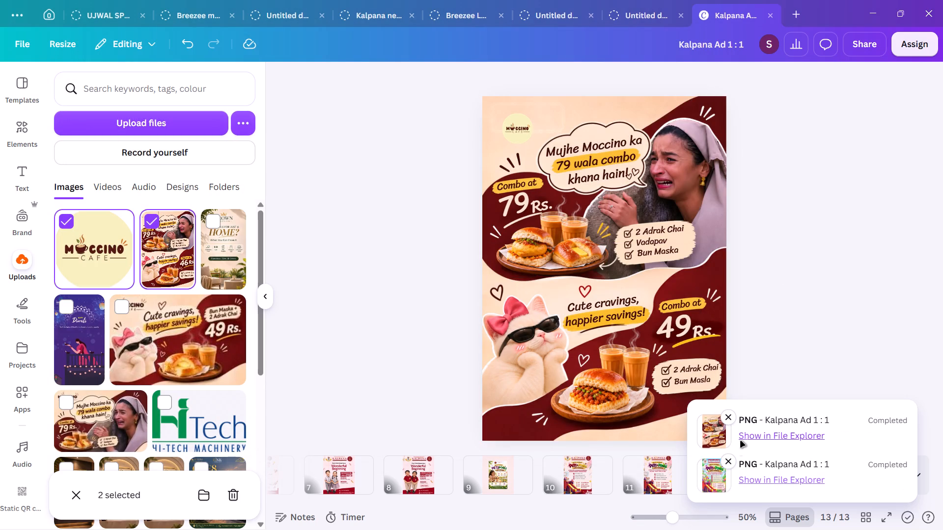
left_click(730, 418)
left_click(807, 354)
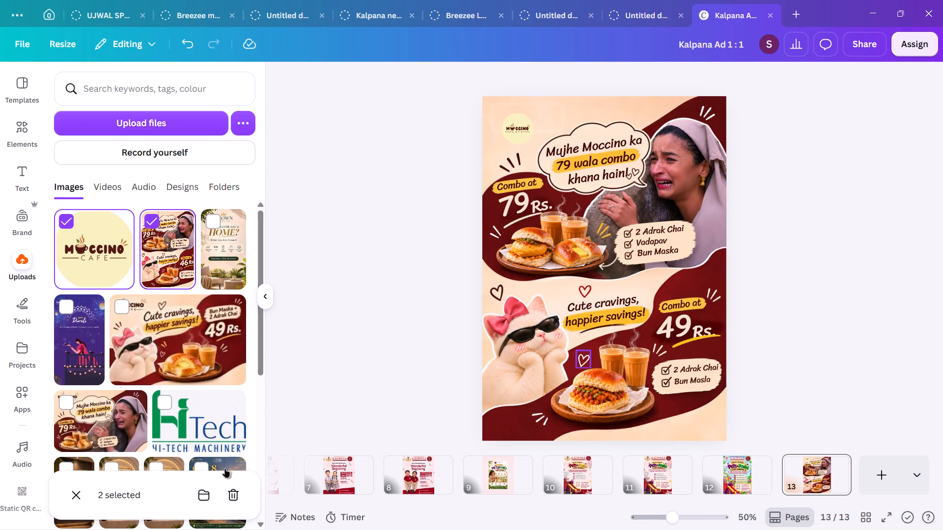
Move the two selected uploads, the Moccino logo and the two-offer poster, to the bin.
left_click(227, 490)
left_click(521, 309)
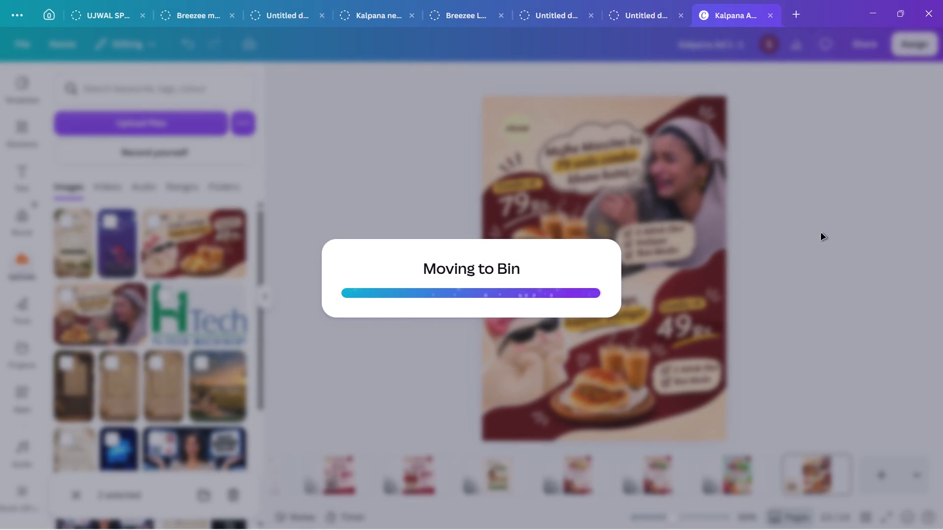
left_click(821, 234)
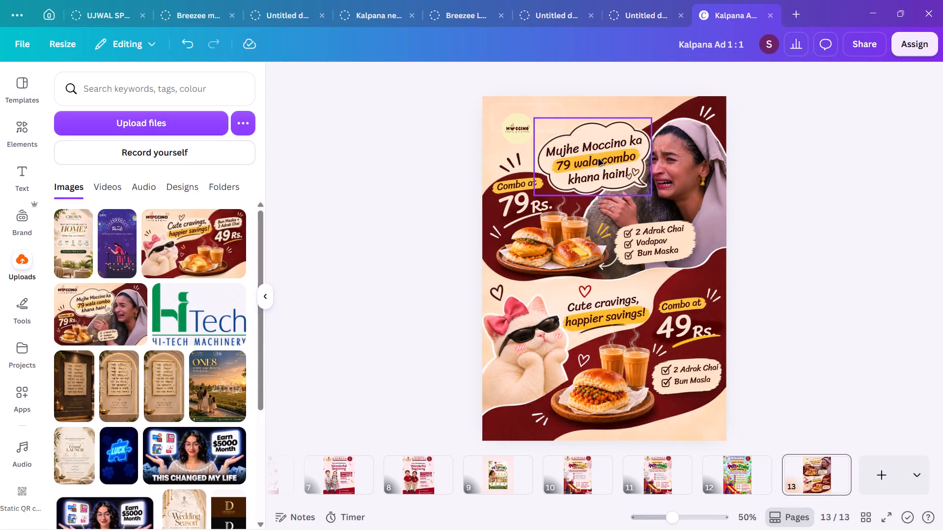
Enlarge the Moccino Cafe logo on the poster and reposition it in the upper corner beside the speech bubble.
left_click_drag(520, 127, 499, 110)
left_click_drag(510, 124, 528, 135)
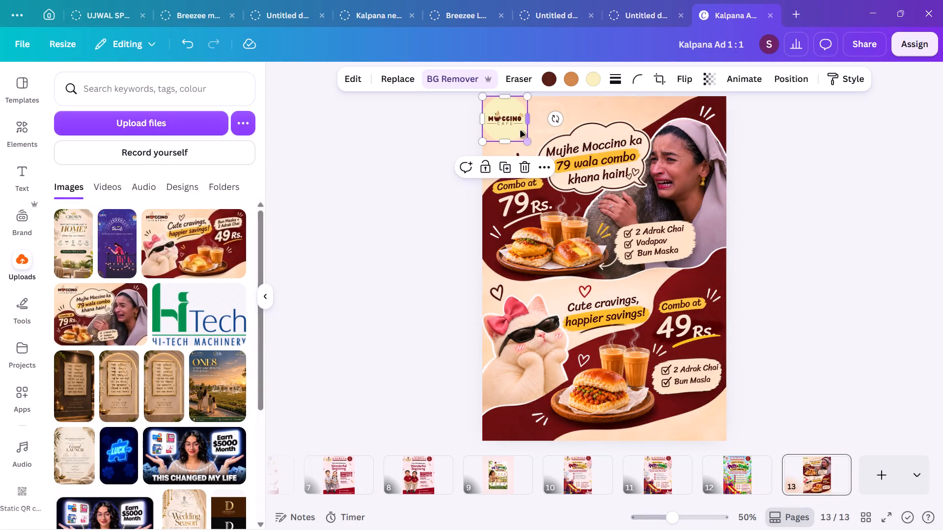
left_click_drag(516, 128, 525, 134)
left_click(831, 125)
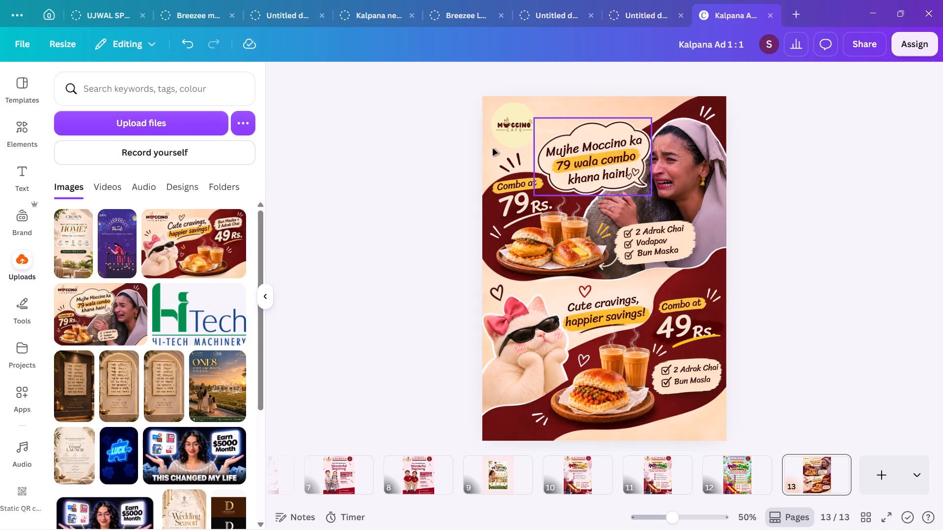
left_click(513, 130)
left_click_drag(924, 134, 920, 141)
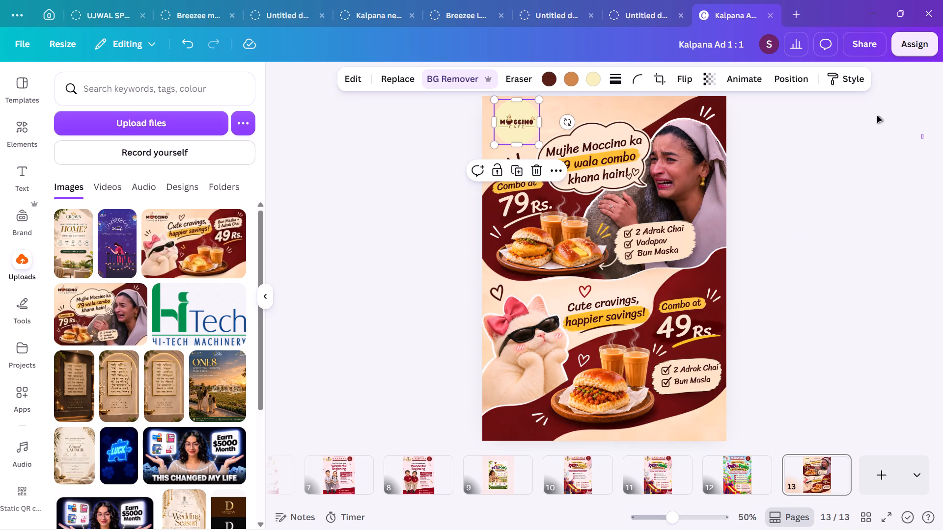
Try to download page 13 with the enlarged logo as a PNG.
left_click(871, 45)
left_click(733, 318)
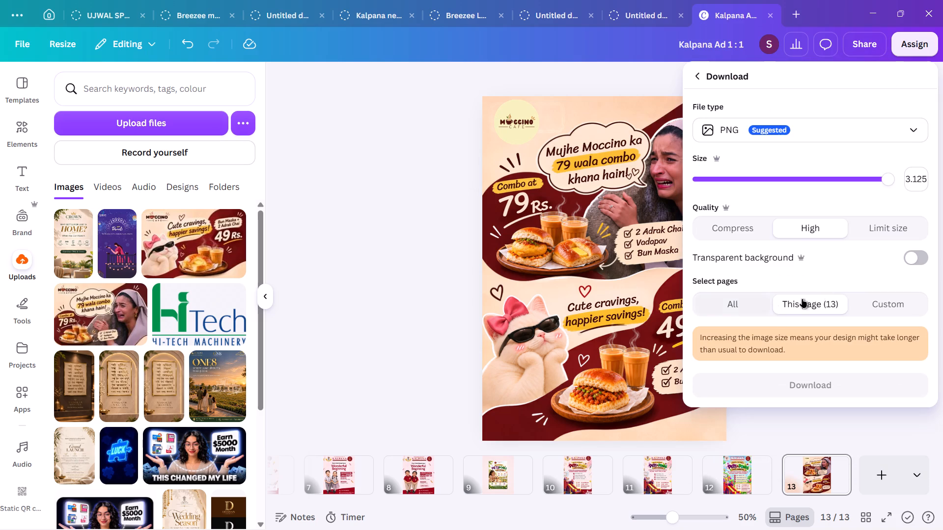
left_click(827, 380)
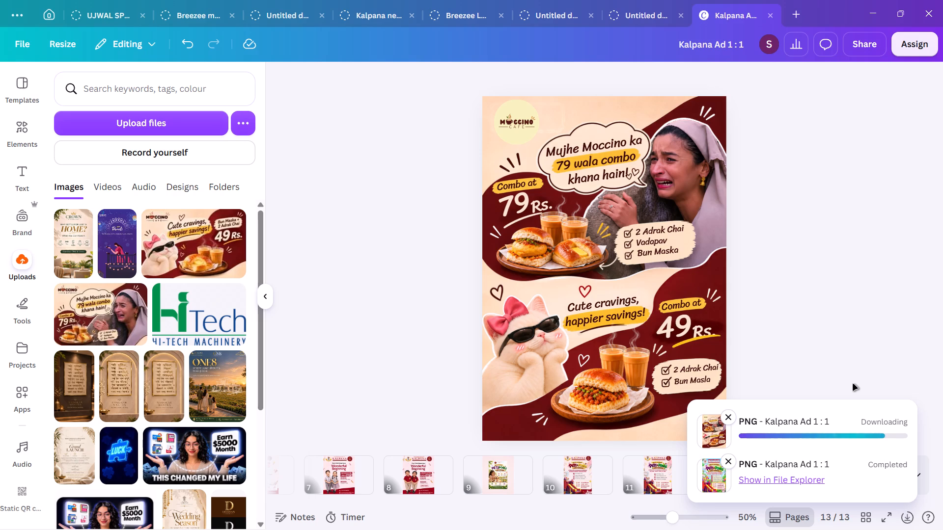
Nudge the small heart after "khana hain!" away from the exclamation mark, and cancel the pending PNG save.
left_click(629, 170)
left_click_drag(636, 174, 640, 174)
left_click(683, 404)
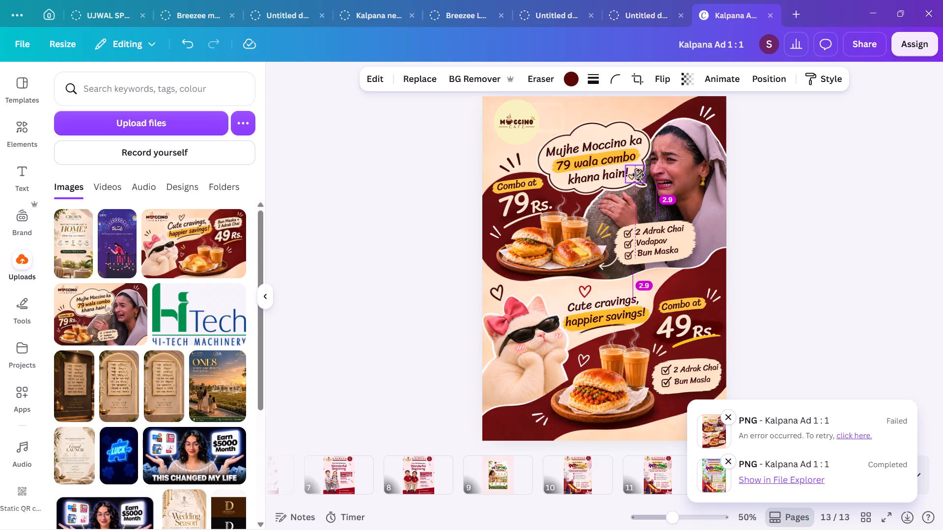
left_click(638, 175)
left_click(825, 171)
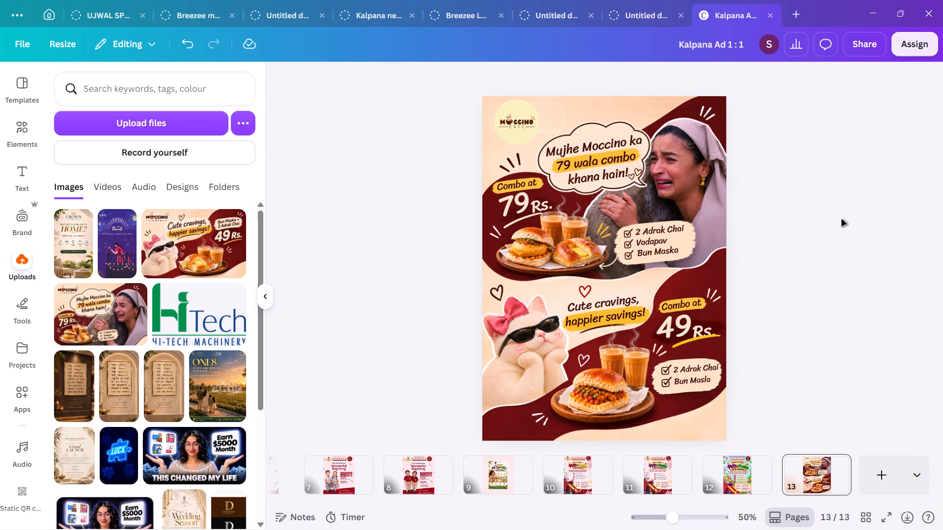
Download page 13 as a high-quality PNG named "moccino offer" in Downloads, replacing the existing file.
left_click(859, 45)
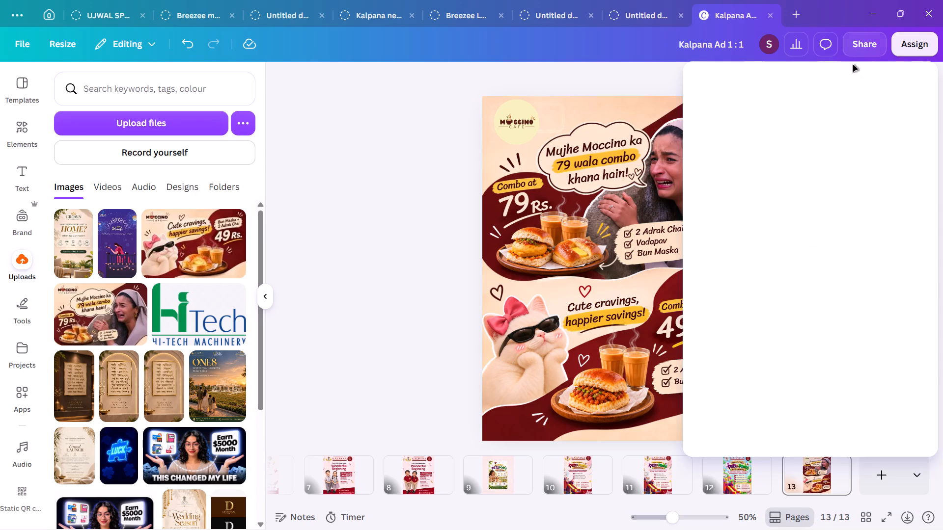
left_click(732, 333)
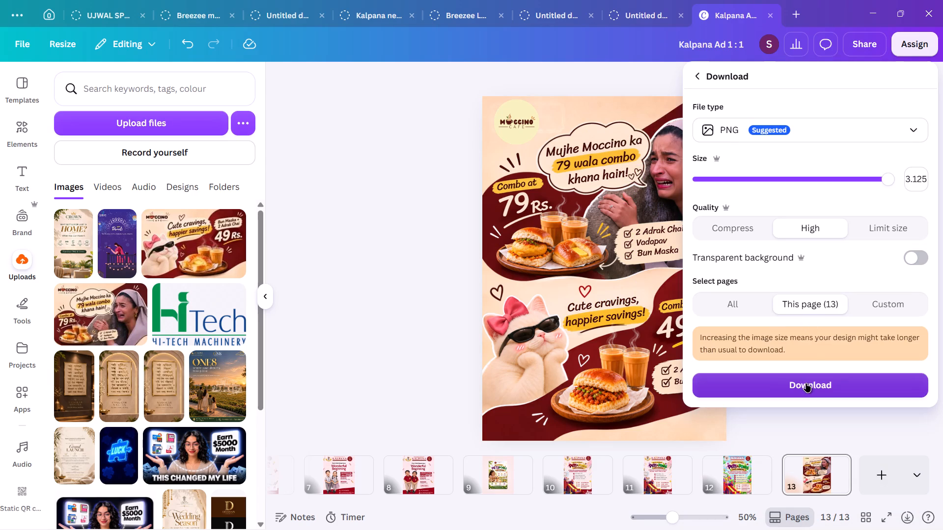
left_click(806, 384)
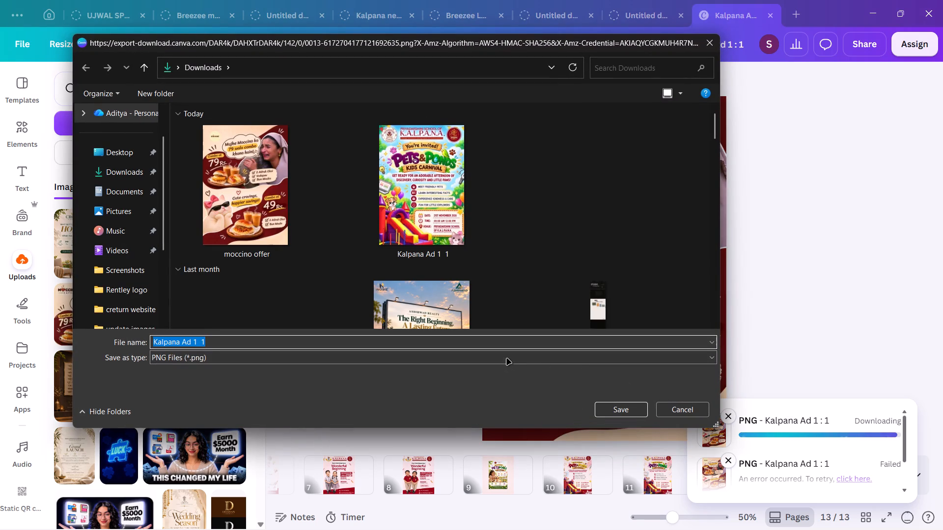
type("moccino offer")
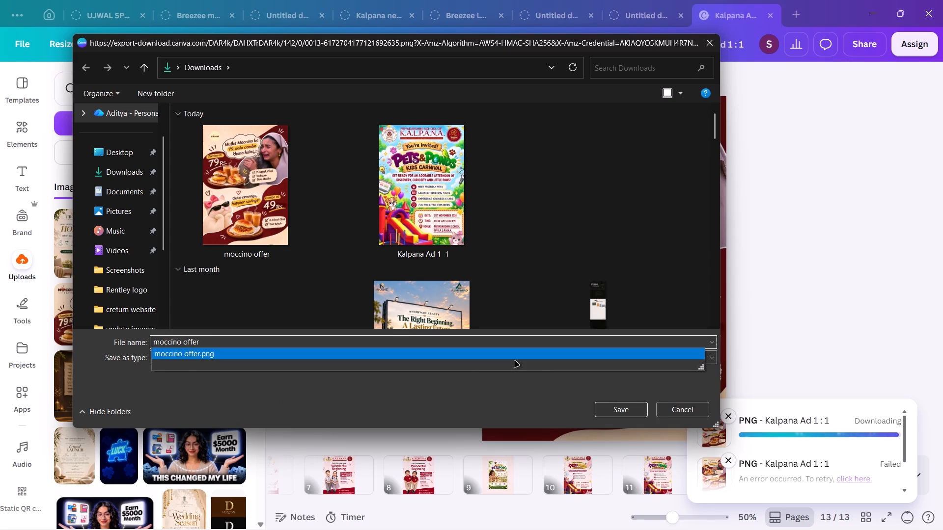
left_click(613, 406)
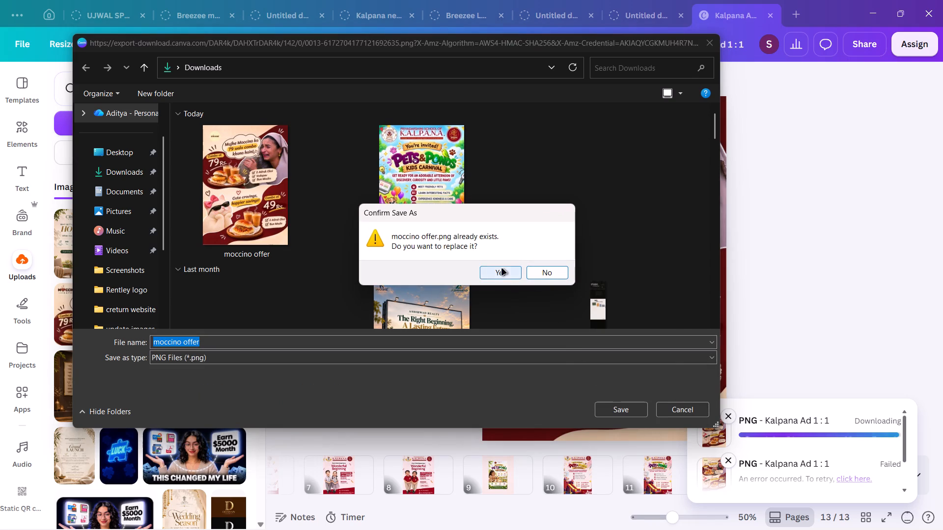
left_click(502, 269)
left_click(869, 342)
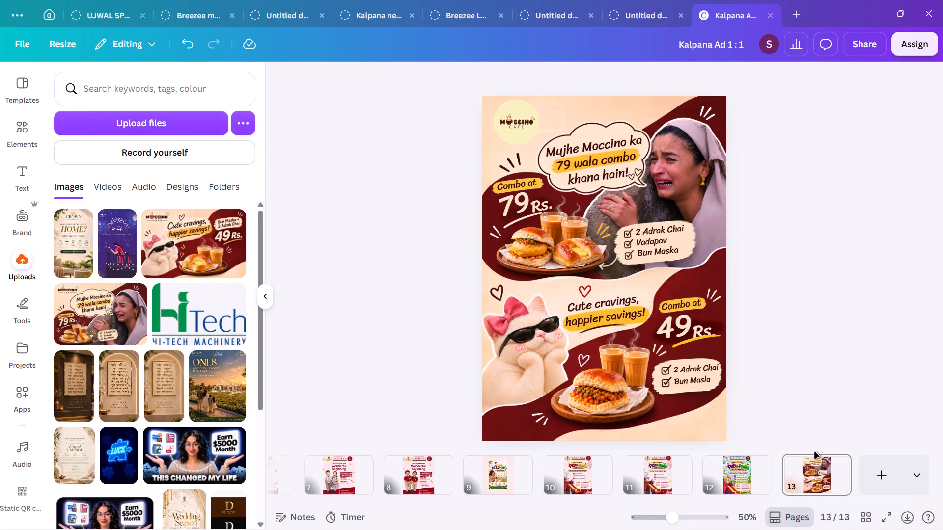
Delete page 13 with the Moccino poster from the Kalpana Ad design and minimise the window.
right_click(817, 467)
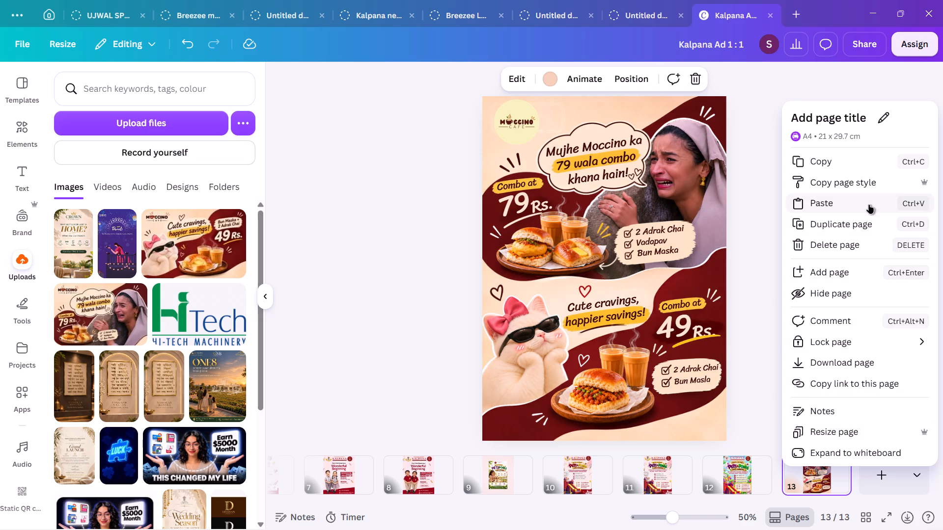
left_click(867, 242)
left_click(817, 291)
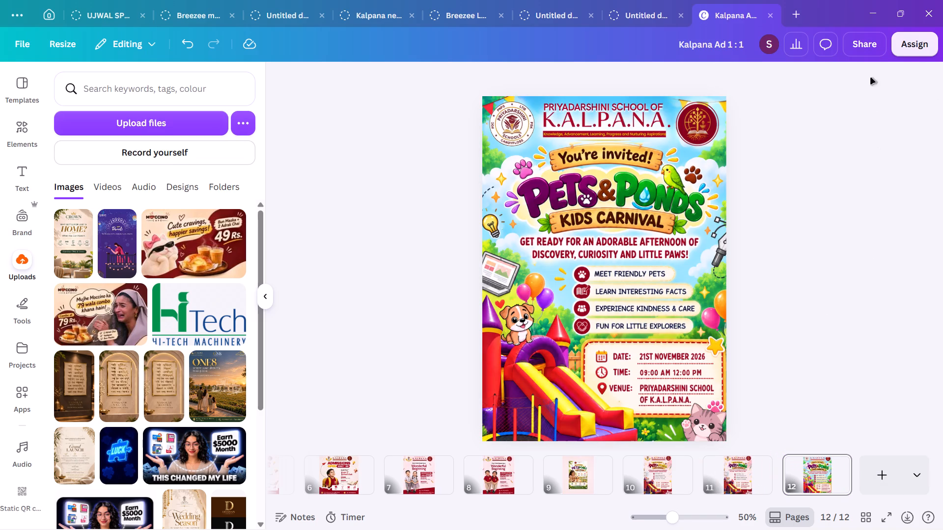
left_click(870, 12)
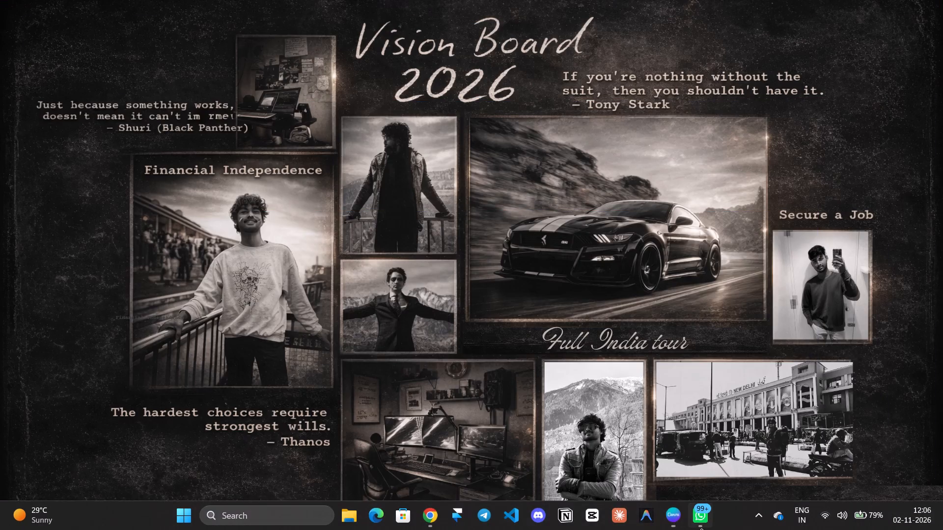
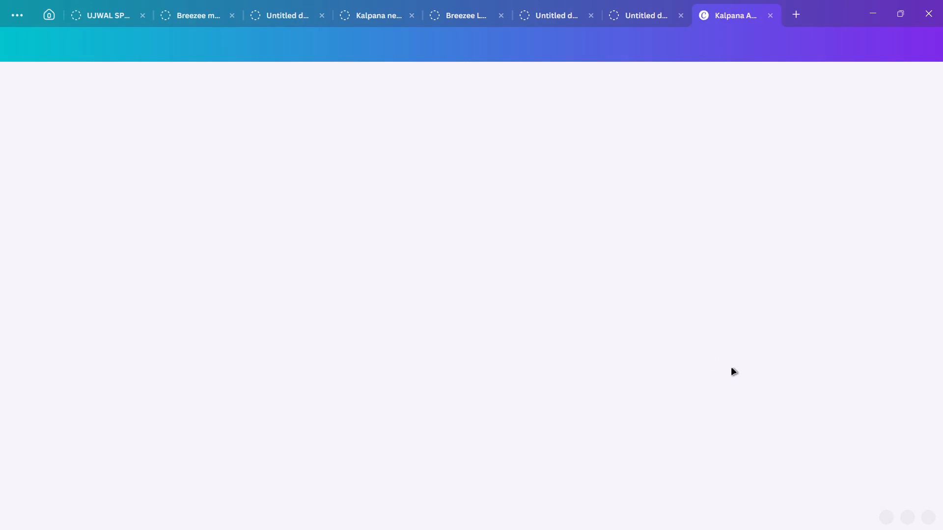
Add a new page 13 at the end of the Kalpana Ad design.
scroll(770, 316, "down", 4)
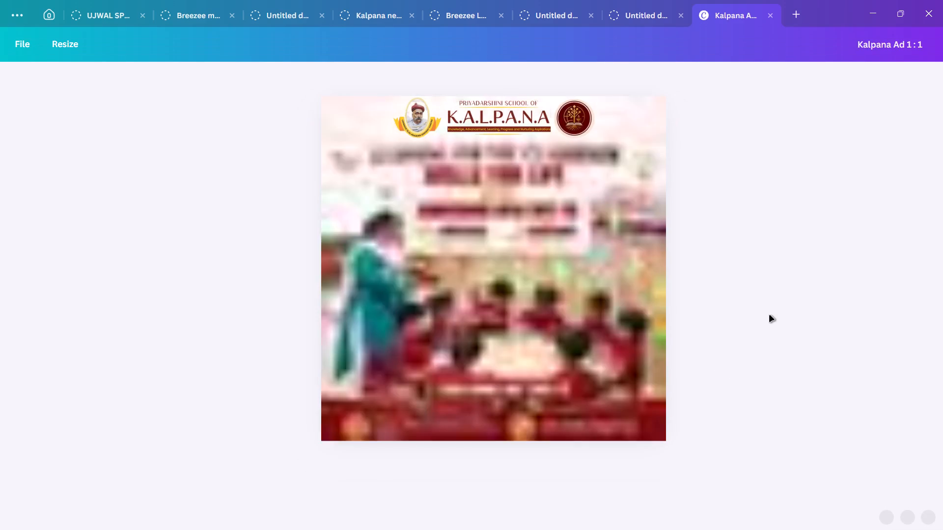
scroll(770, 316, "down", 2)
scroll(770, 316, "down", 19)
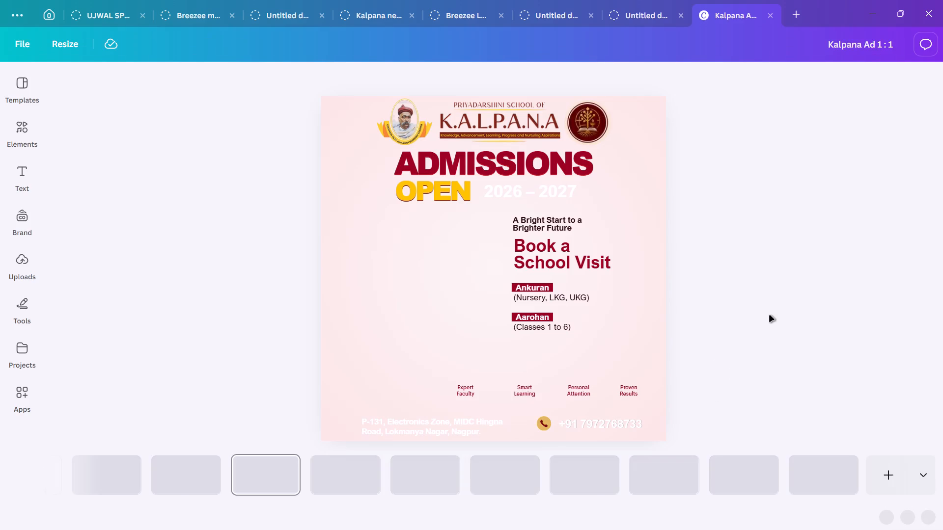
scroll(770, 316, "down", 15)
left_click(884, 467)
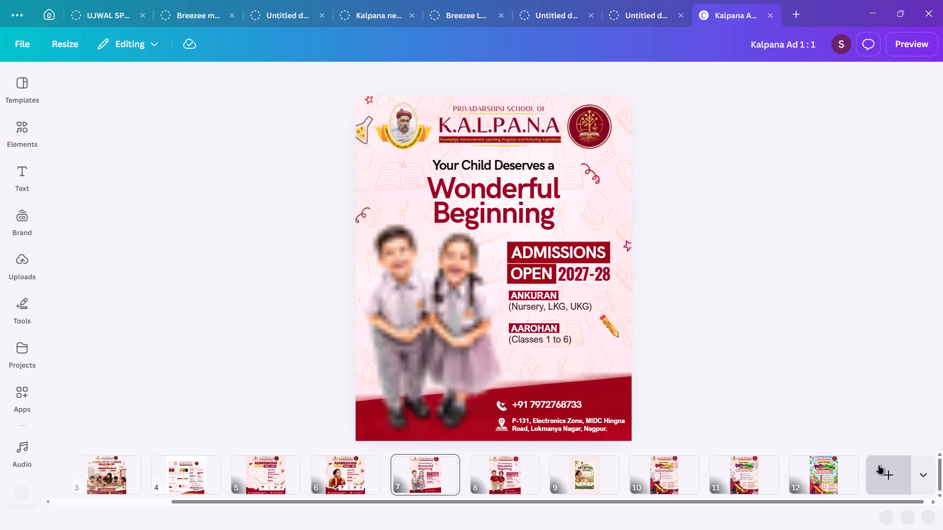
left_click(526, 255)
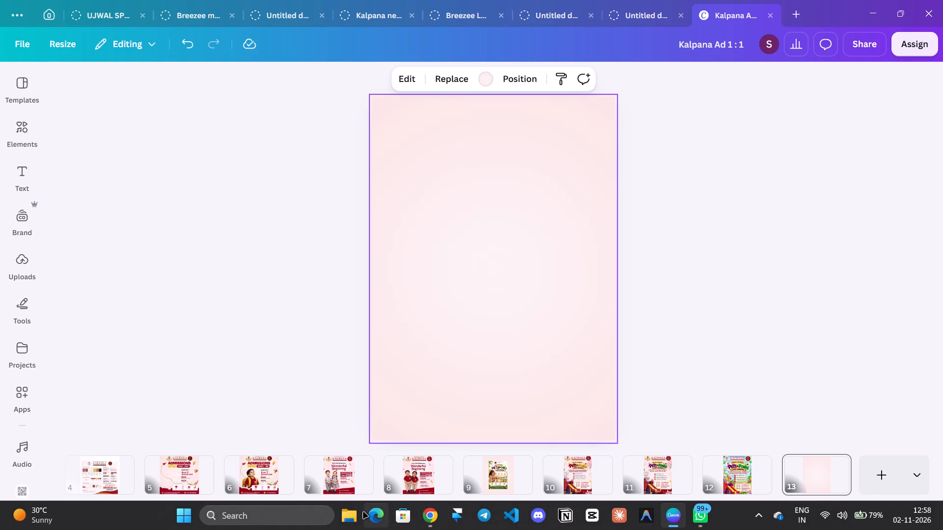
Copy the "moccino offer" image from the Downloads folder and paste it onto the empty page 13.
left_click(356, 516)
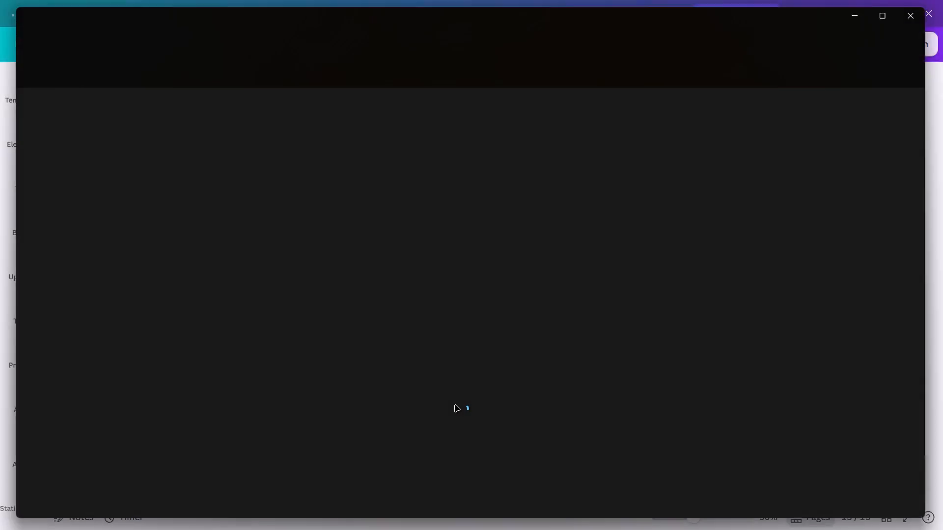
left_click(48, 192)
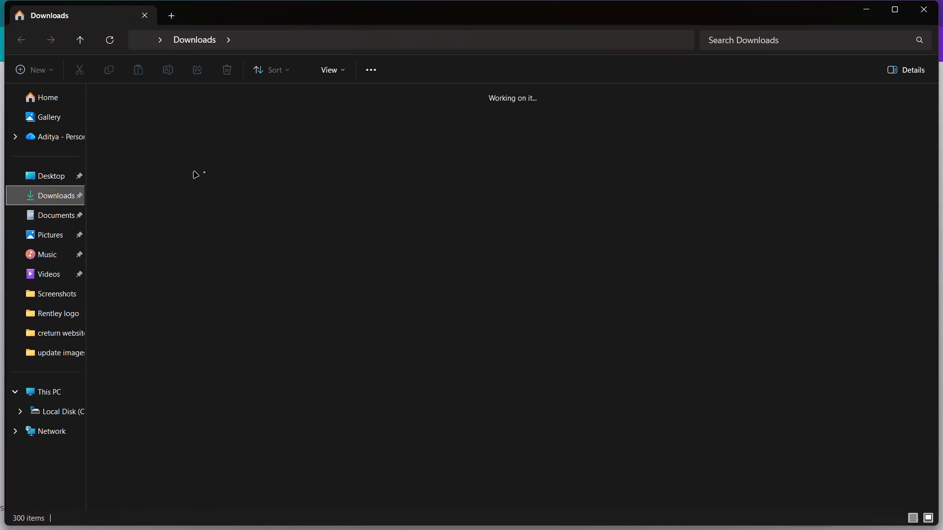
right_click(186, 181)
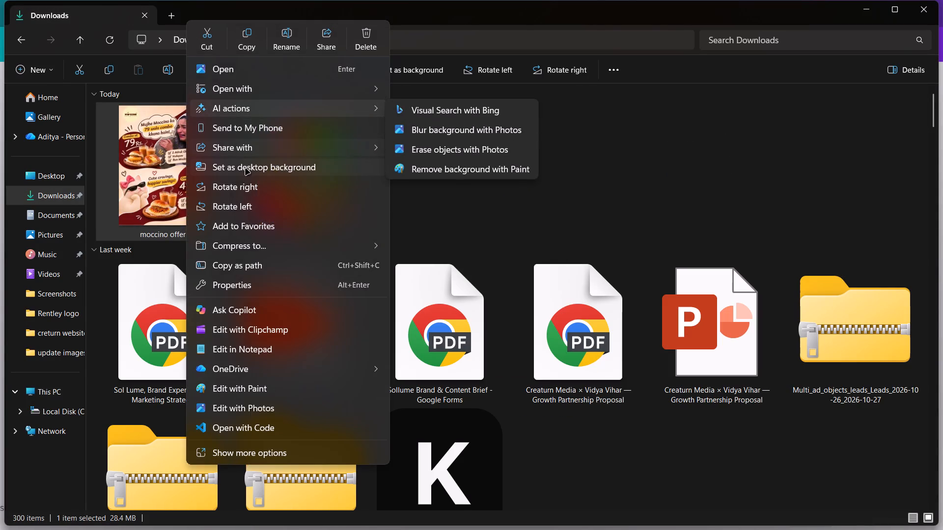
left_click(250, 50)
left_click(659, 103)
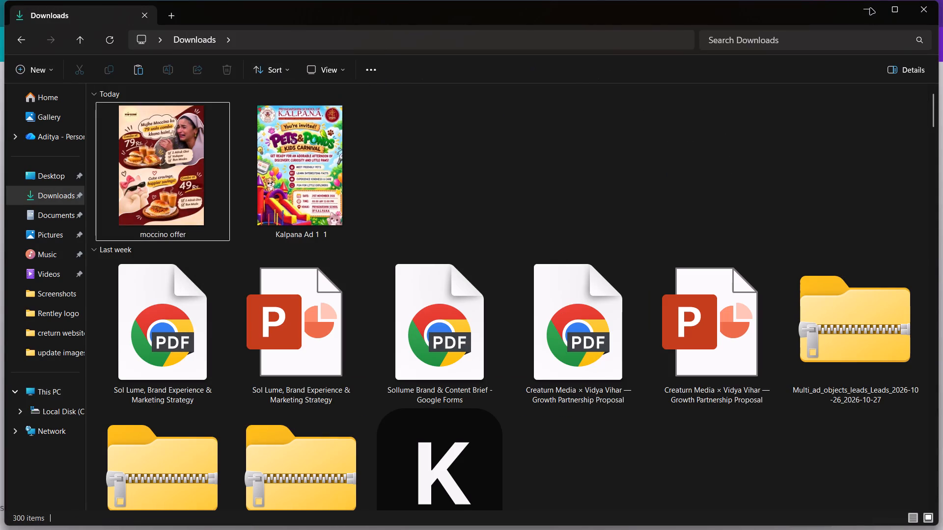
left_click(870, 8)
left_click(590, 170)
key("ctrl+v")
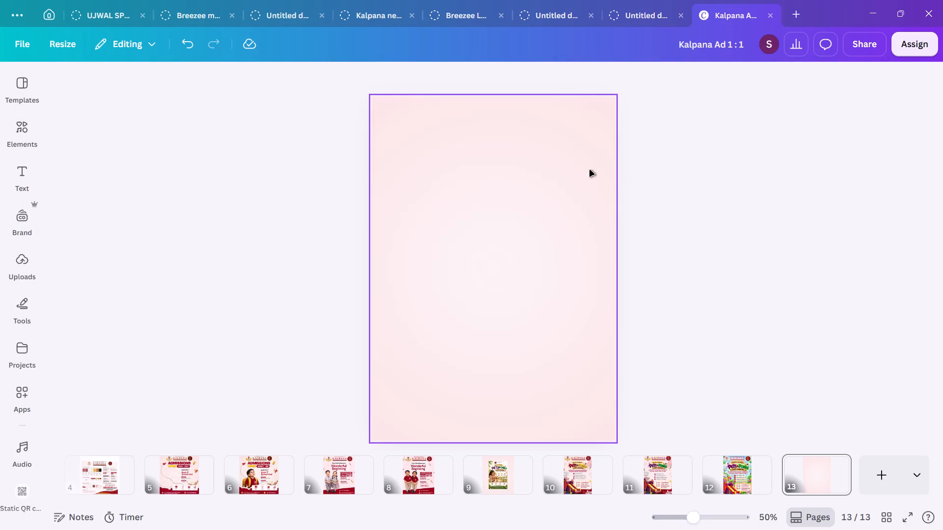
Align the pasted Moccino poster with the page's top-left corner and enlarge it to fill the whole page.
left_click_drag(497, 219, 461, 168)
left_click_drag(548, 343, 611, 419)
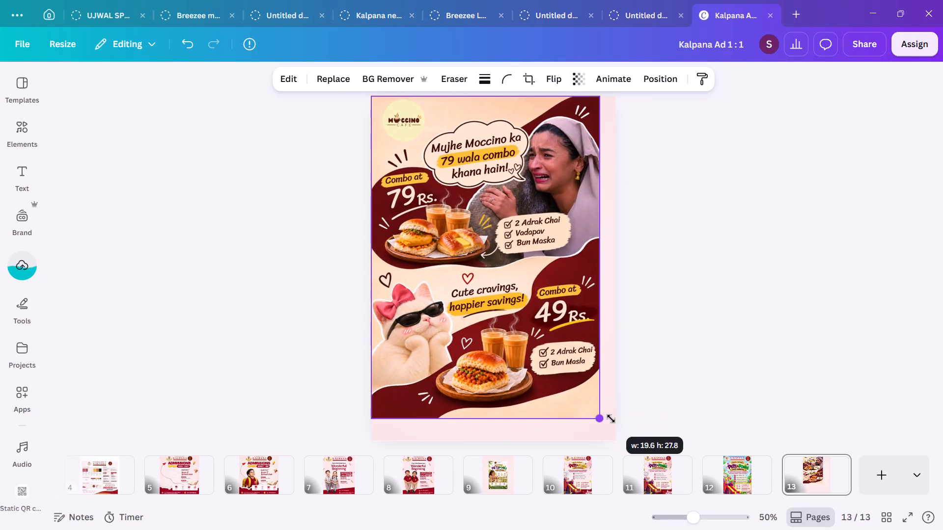
left_click_drag(611, 419, 629, 433)
left_click(678, 327)
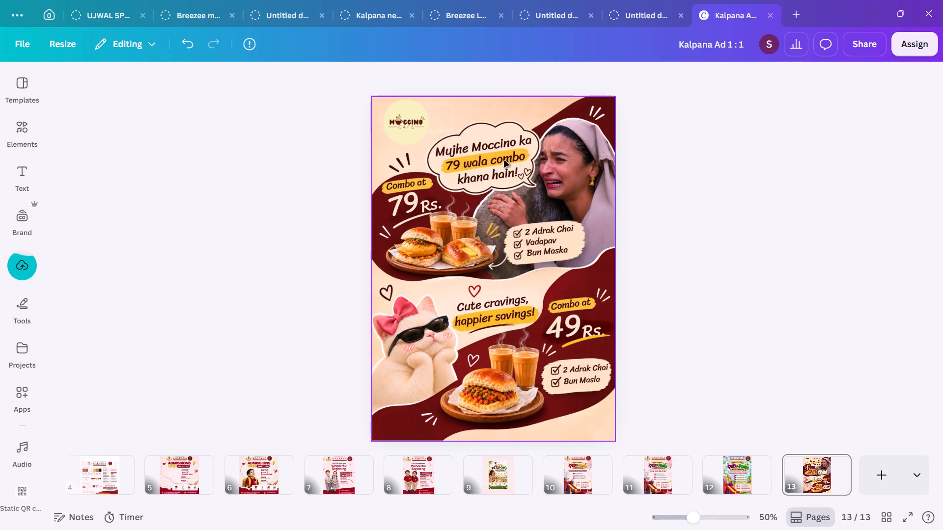
Split the Moccino poster image into editable layers with Magic Layers.
left_click(470, 161)
left_click(292, 78)
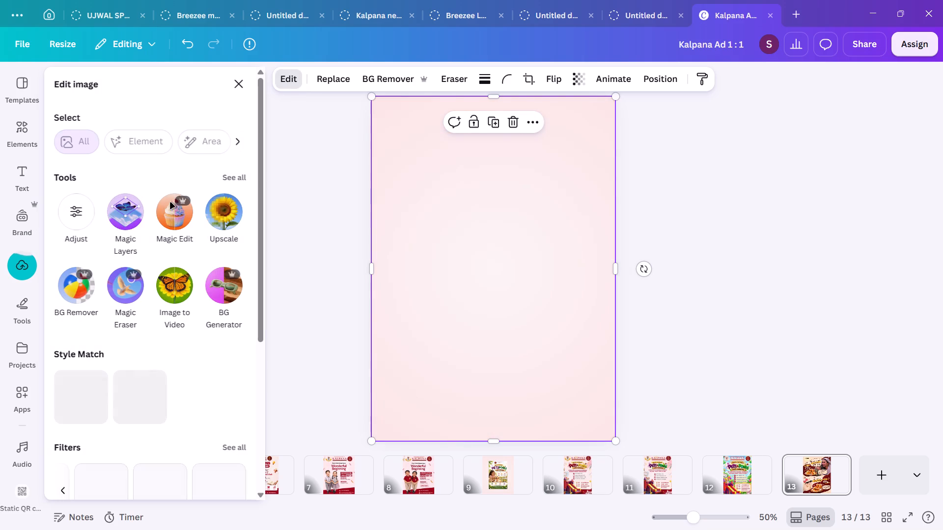
left_click(128, 223)
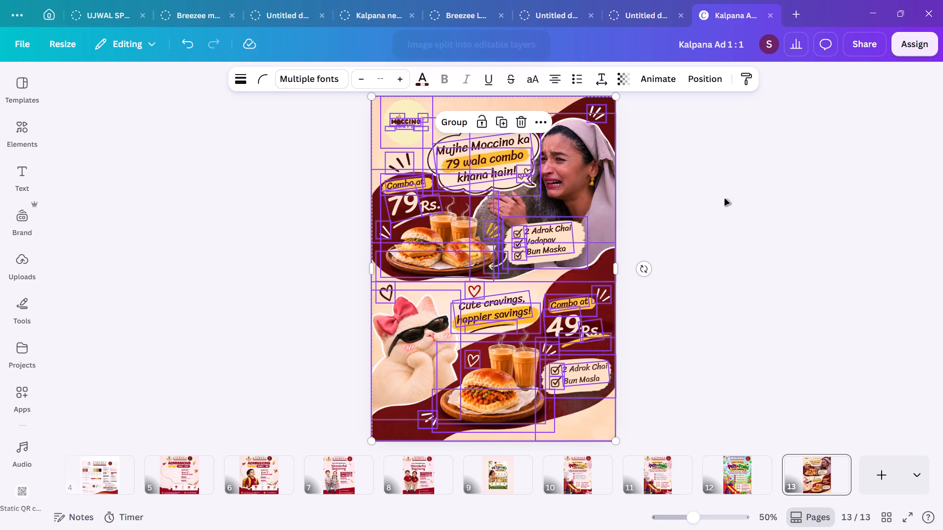
left_click(707, 199)
Delete every piece of the Moccino Cafe logo: the name, yellow circle, cup, "CAFE" text, small mark and both dashes.
left_click(402, 121)
left_click(422, 150)
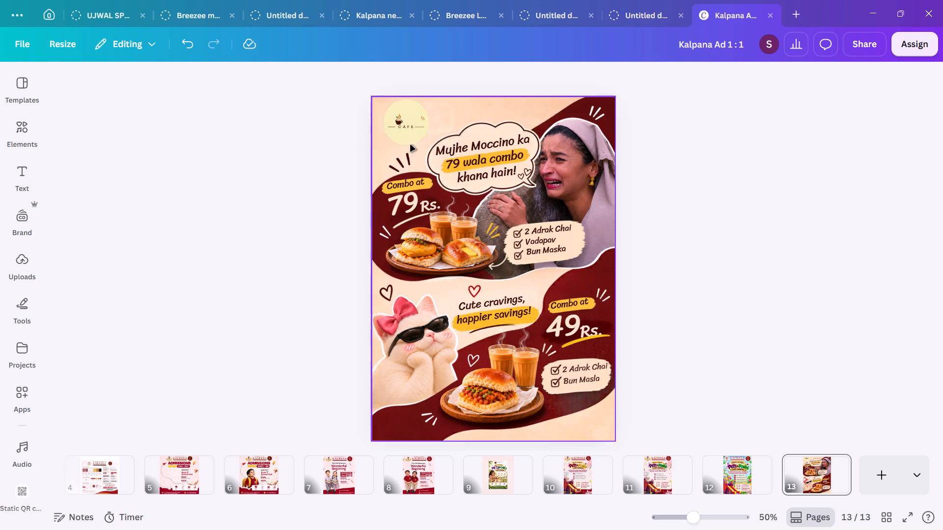
left_click(407, 114)
left_click(429, 170)
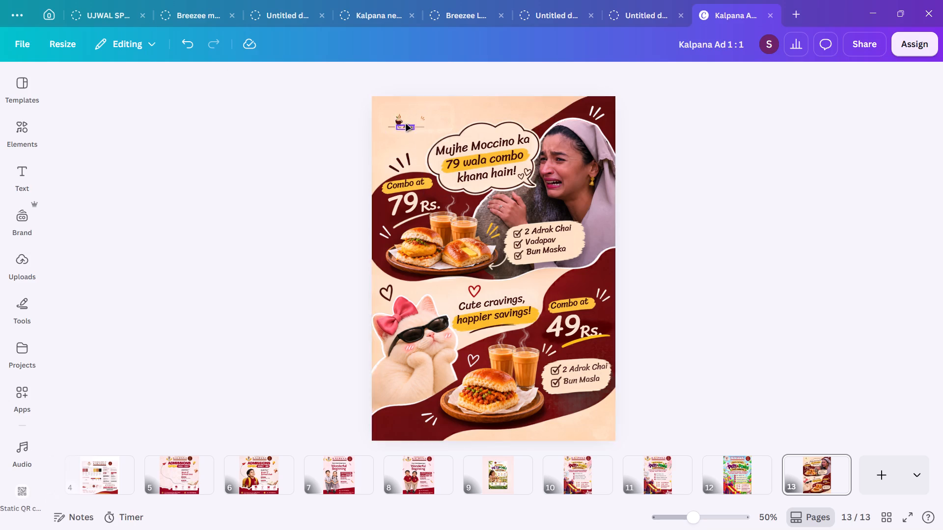
left_click(398, 120)
left_click(419, 150)
left_click(406, 130)
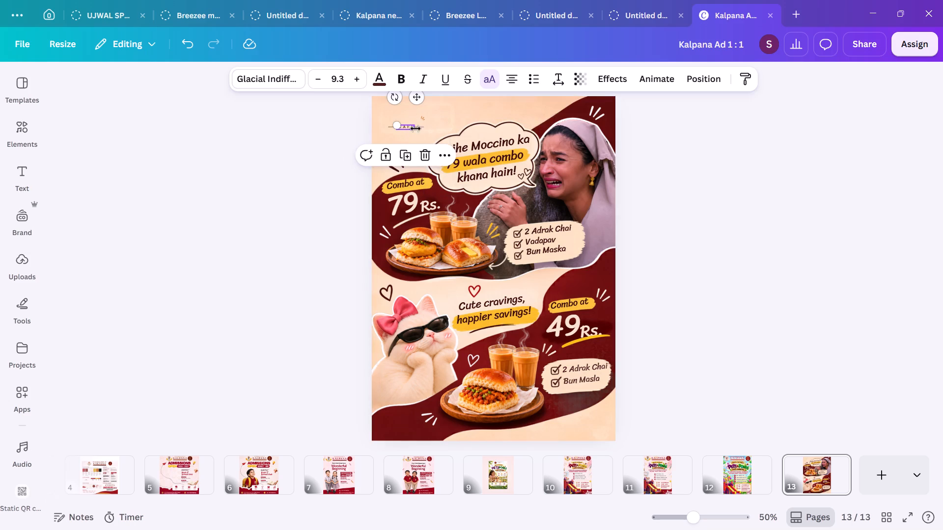
left_click(423, 153)
left_click(422, 119)
left_click(442, 147)
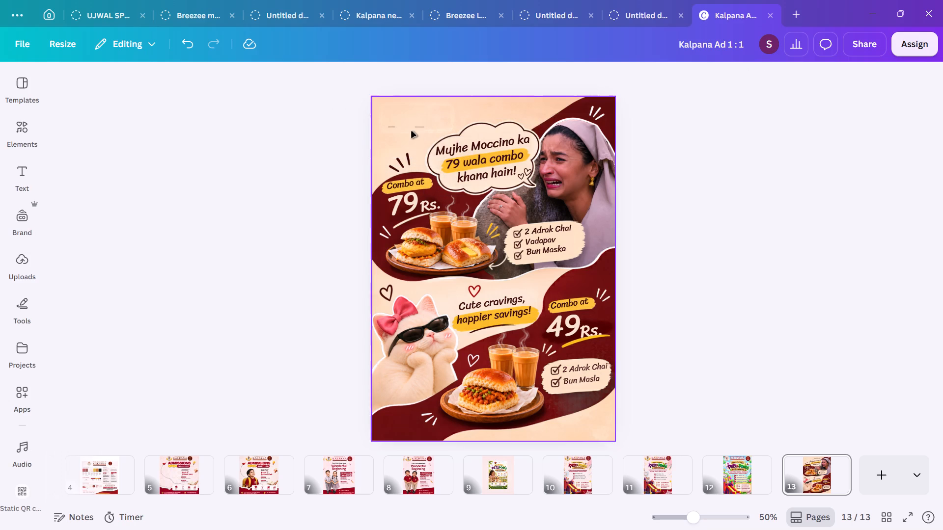
left_click(416, 127)
left_click(440, 155)
left_click(391, 127)
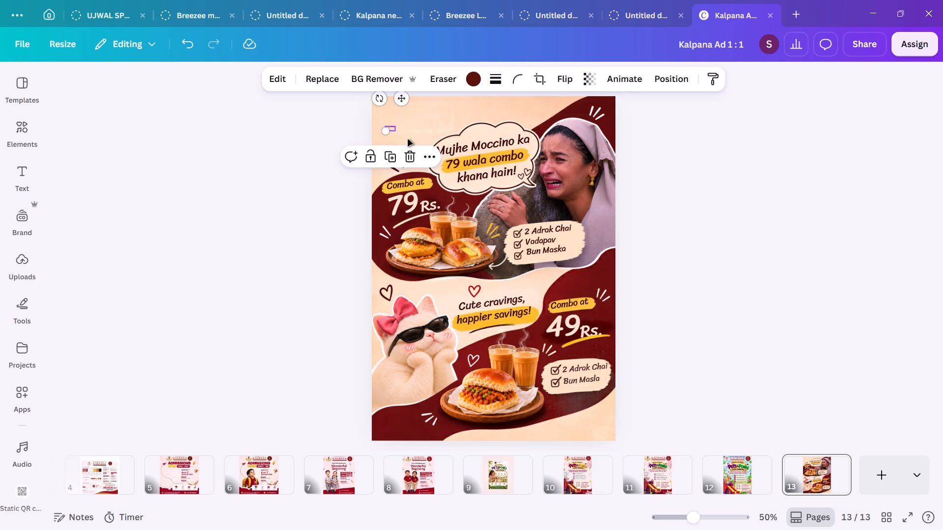
left_click(410, 155)
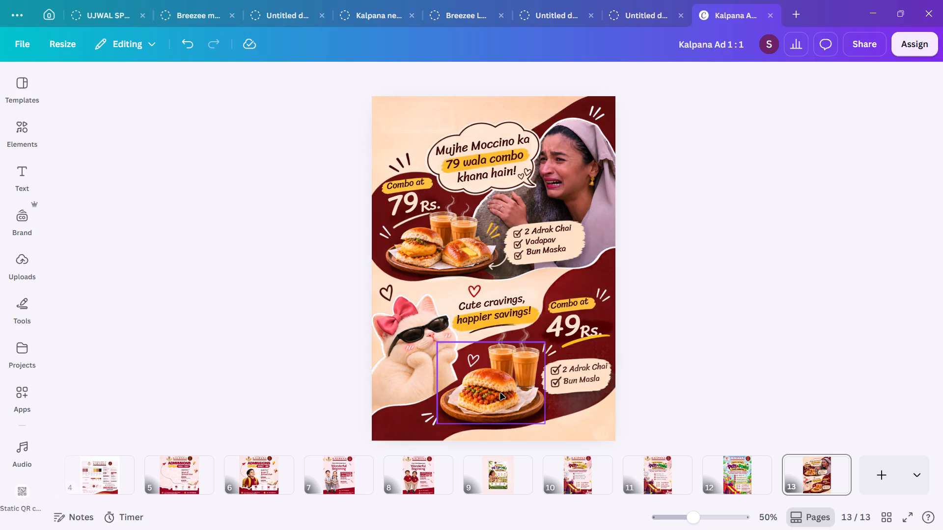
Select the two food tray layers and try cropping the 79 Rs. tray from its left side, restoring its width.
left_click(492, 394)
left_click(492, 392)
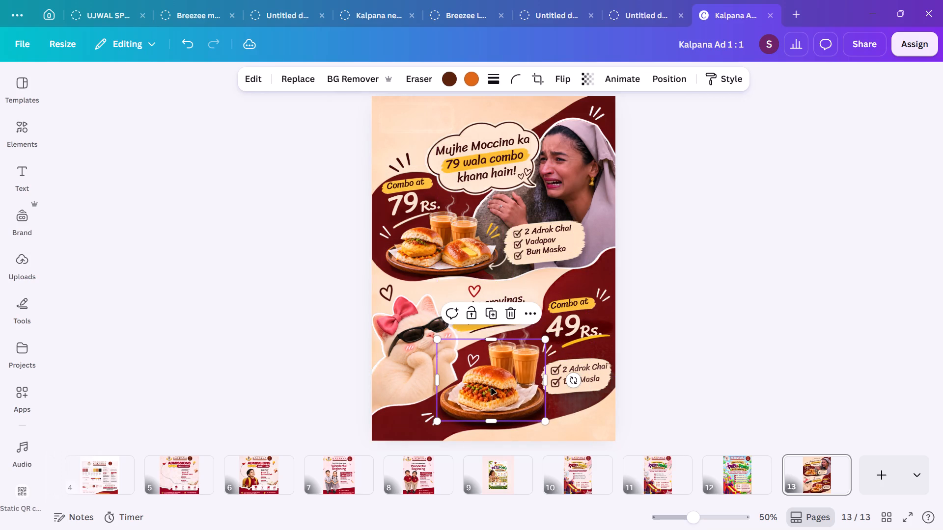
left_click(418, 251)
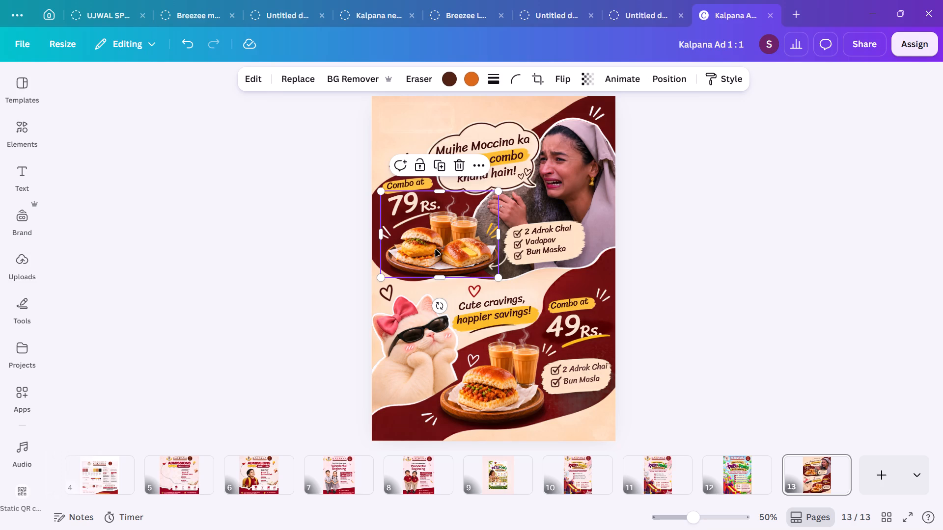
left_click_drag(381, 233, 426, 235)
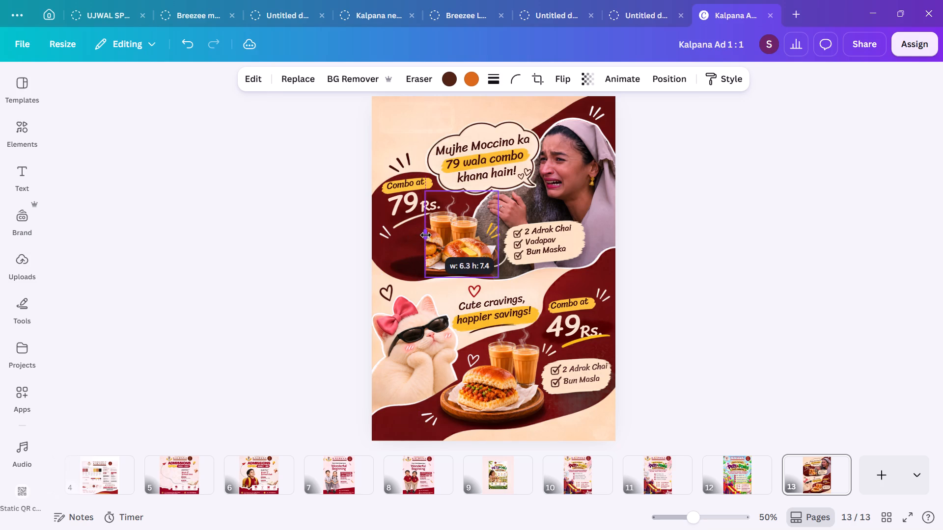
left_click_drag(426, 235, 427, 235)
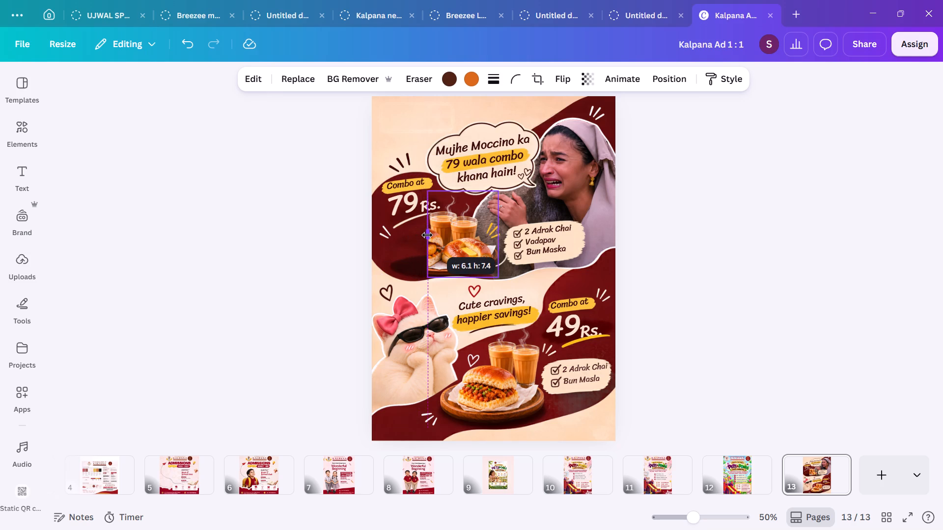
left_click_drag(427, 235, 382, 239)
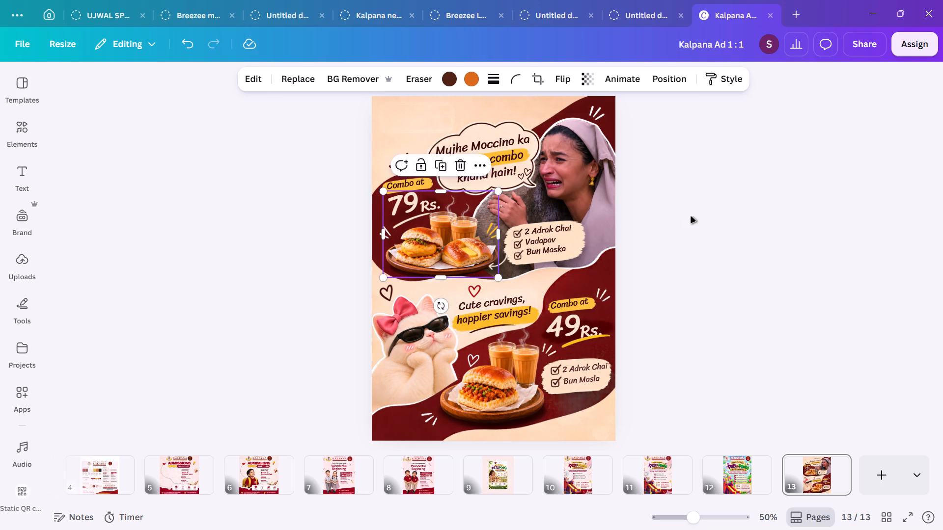
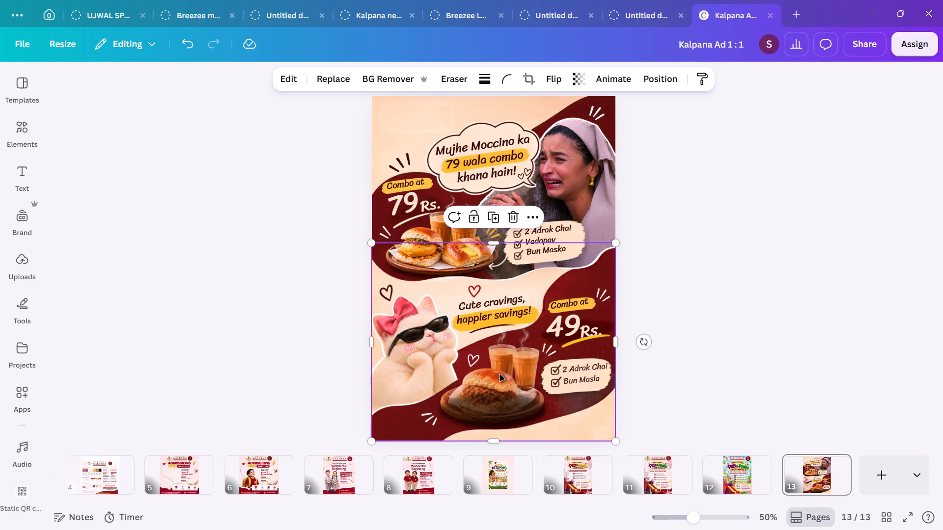
key("ctrl+v")
left_click_drag(523, 283, 531, 397)
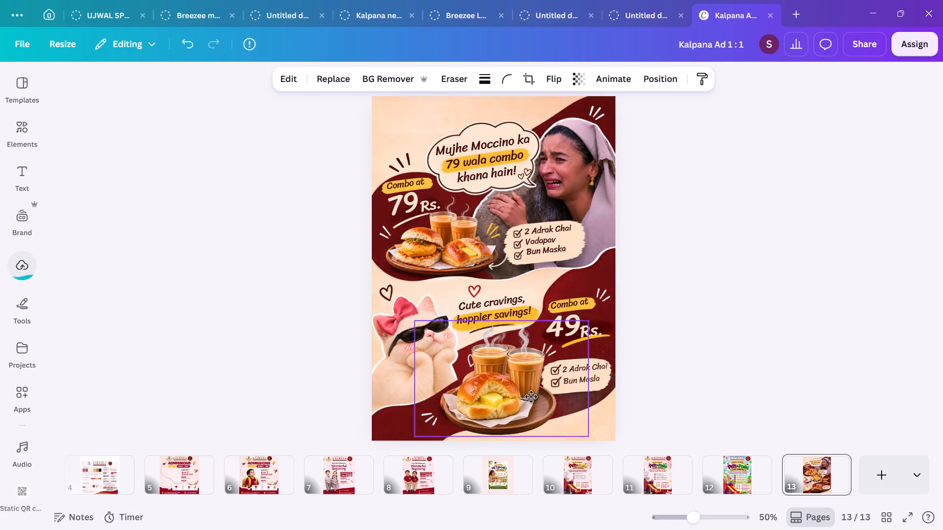
left_click_drag(531, 397, 526, 384)
left_click_drag(409, 424, 402, 428)
left_click(502, 378)
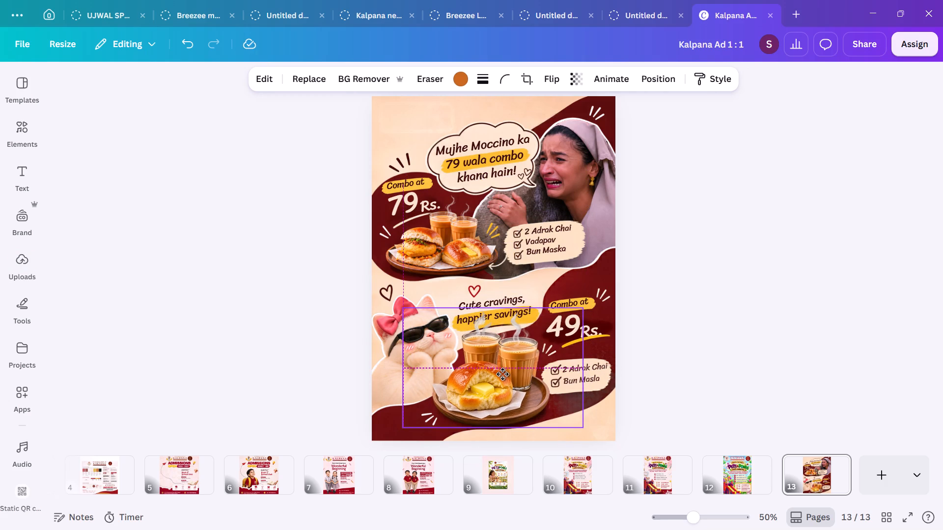
left_click(729, 314)
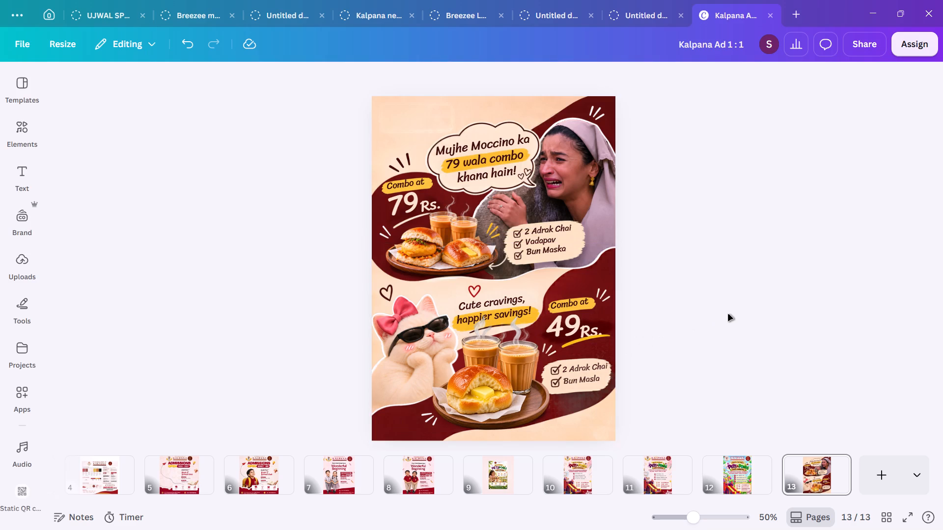
left_click(728, 315)
left_click(515, 357)
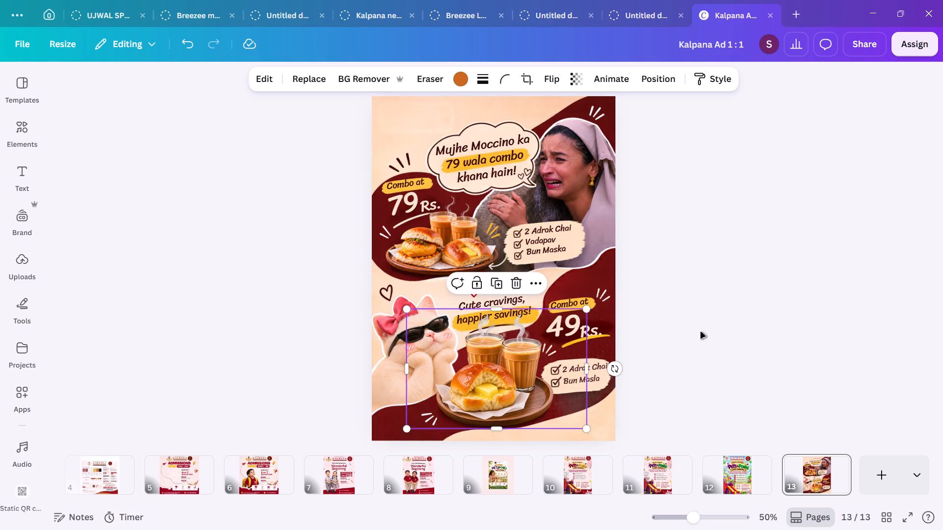
left_click(726, 327)
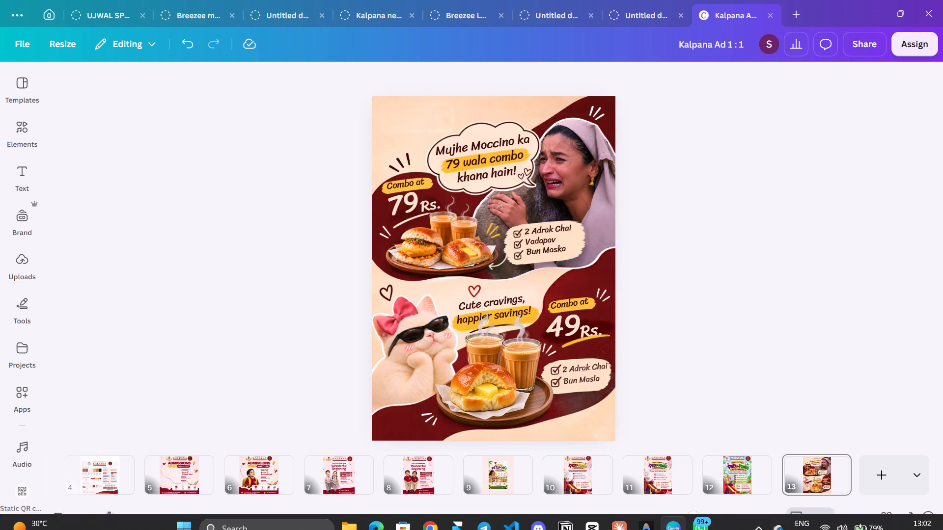
left_click(732, 334)
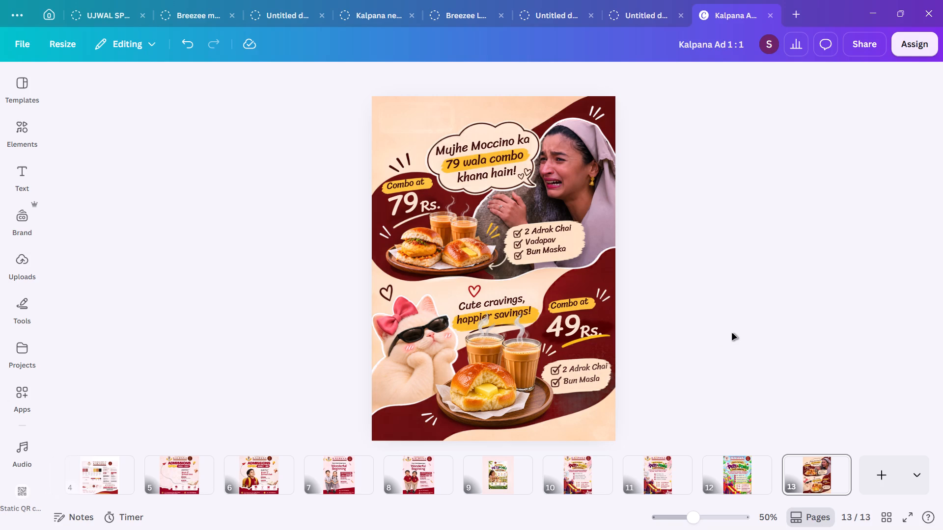
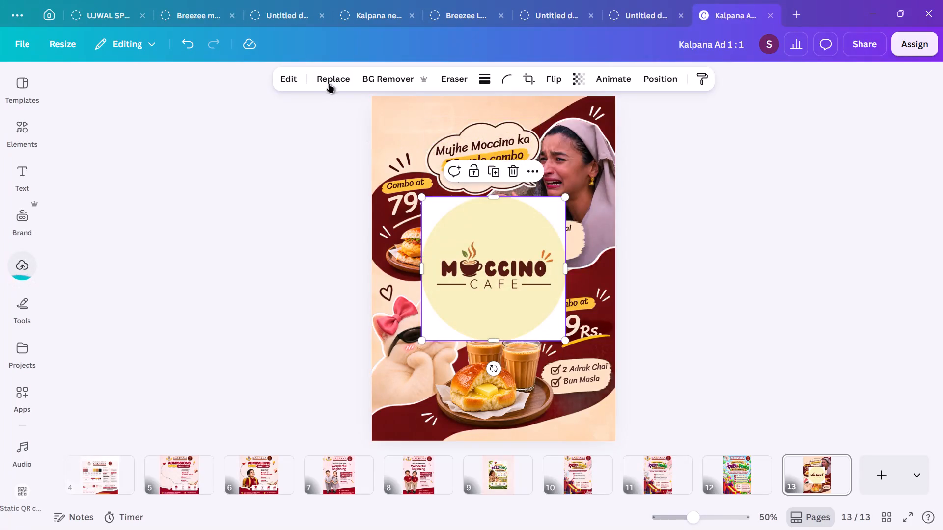
Remove the white background from the Moccino Cafe logo image.
left_click(379, 75)
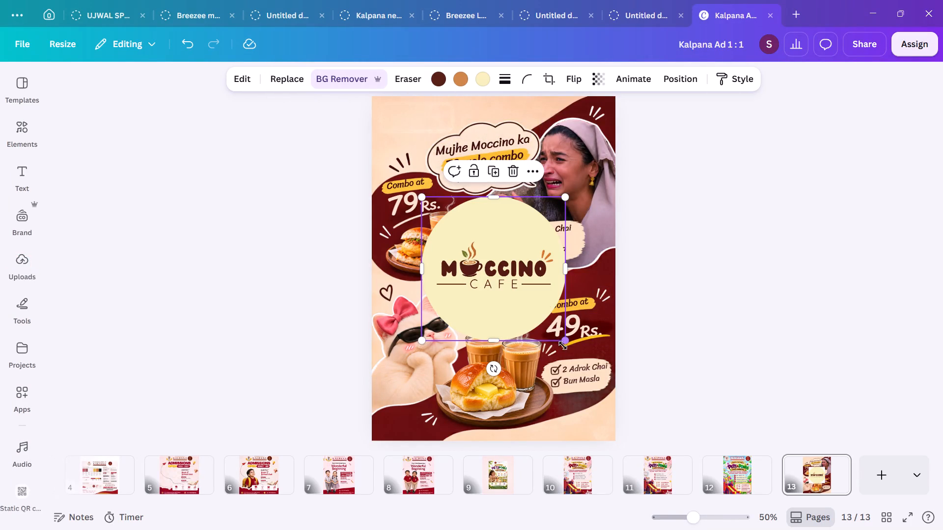
Shrink the Moccino Cafe logo to a small badge and place it in the poster's upper-left corner, inside the page margin.
left_click_drag(566, 342, 493, 258)
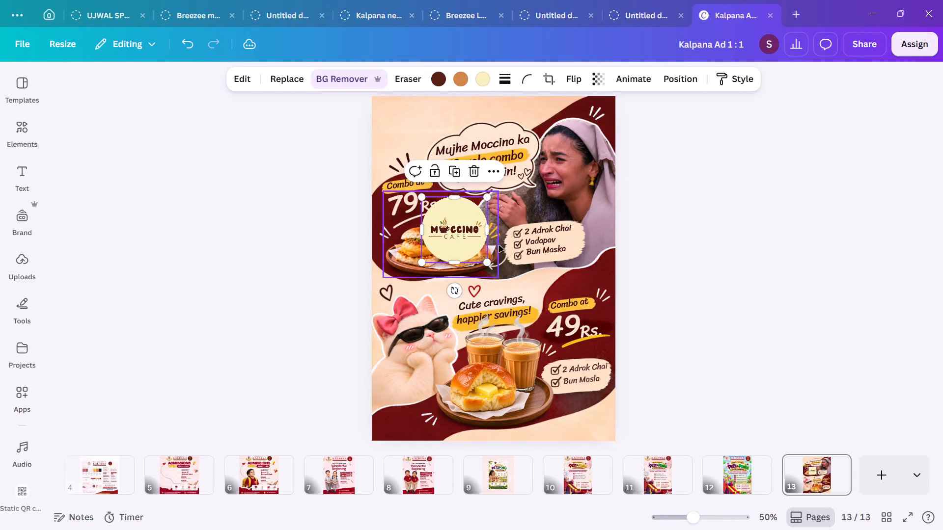
left_click_drag(499, 246, 496, 238)
key("ctrl+z")
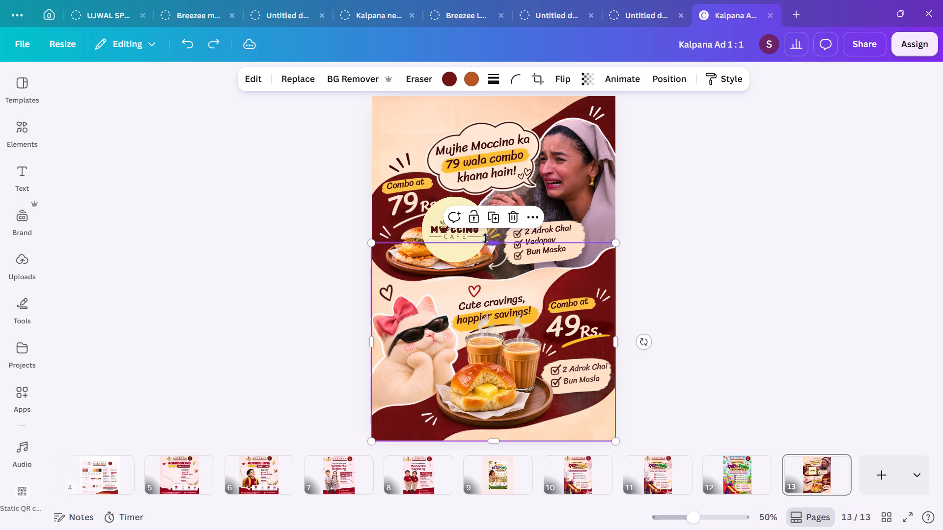
left_click_drag(447, 234, 408, 140)
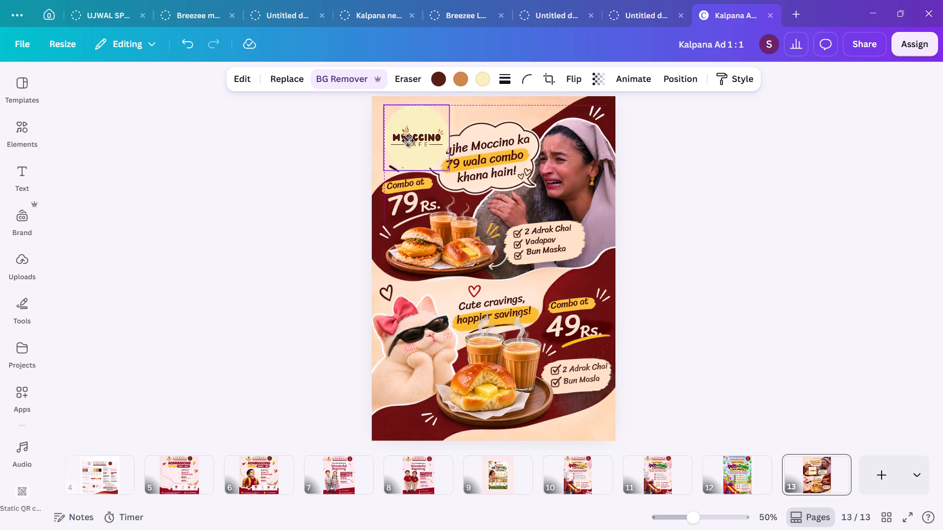
left_click_drag(408, 140, 398, 133)
left_click_drag(438, 160, 430, 157)
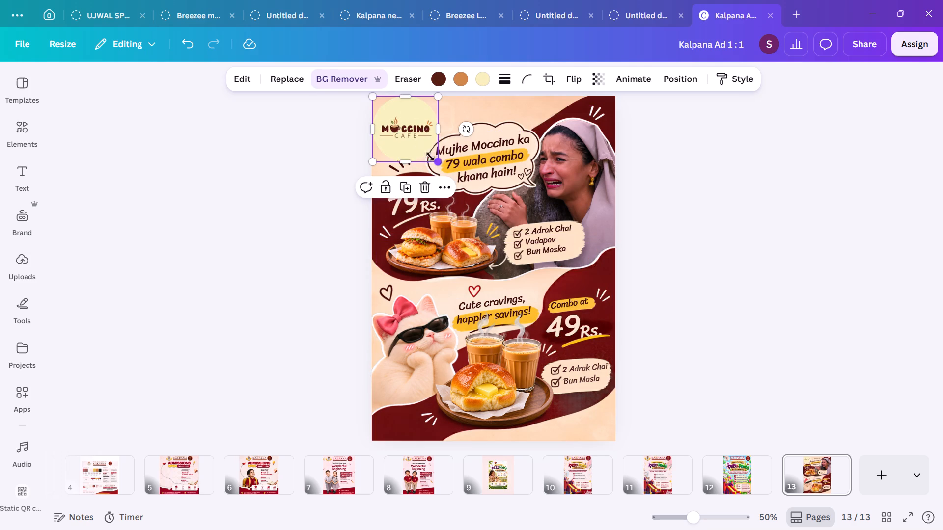
left_click_drag(430, 157, 411, 137)
left_click_drag(397, 120, 403, 123)
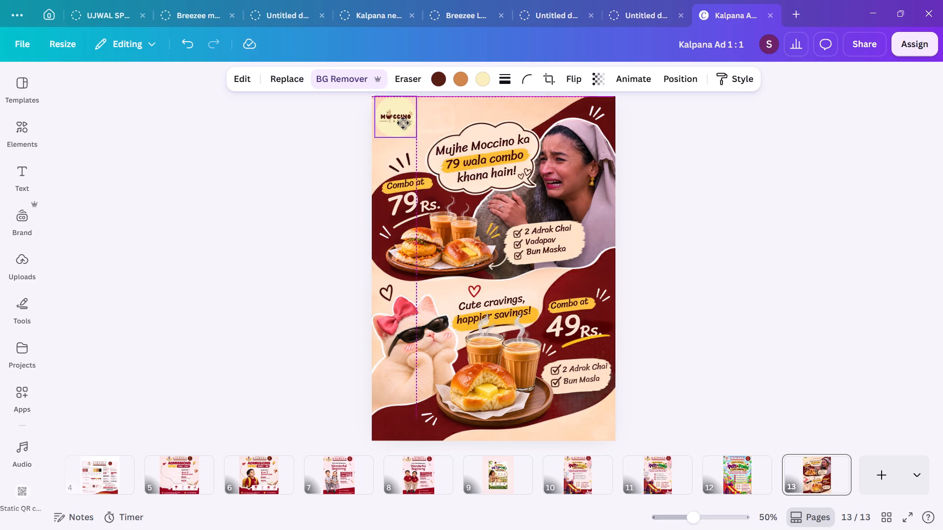
left_click_drag(403, 123, 409, 129)
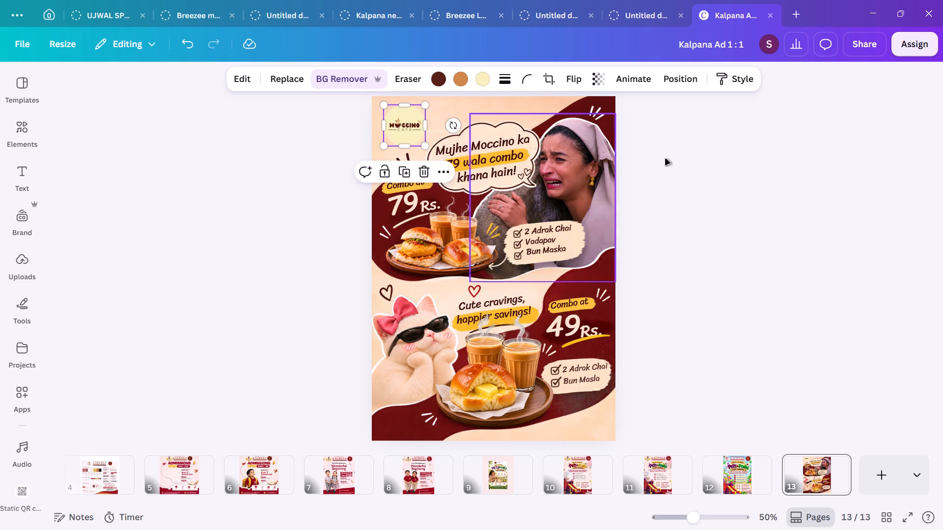
left_click(706, 161)
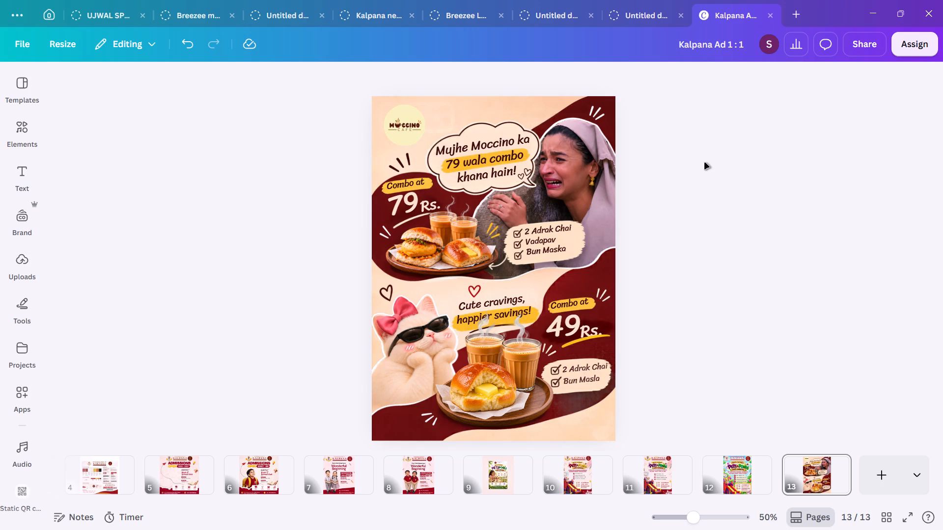
Download only this page (13) as a high-quality PNG at size 3.125.
left_click(849, 52)
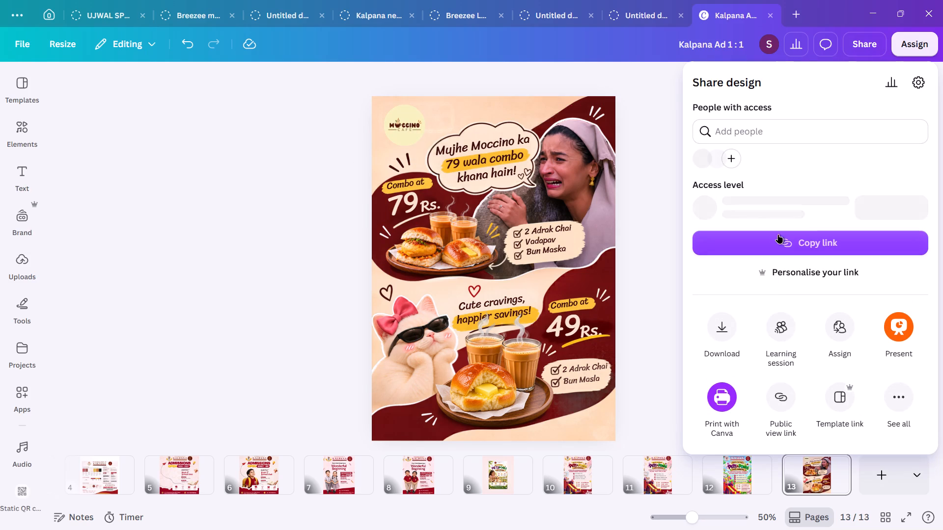
left_click(735, 335)
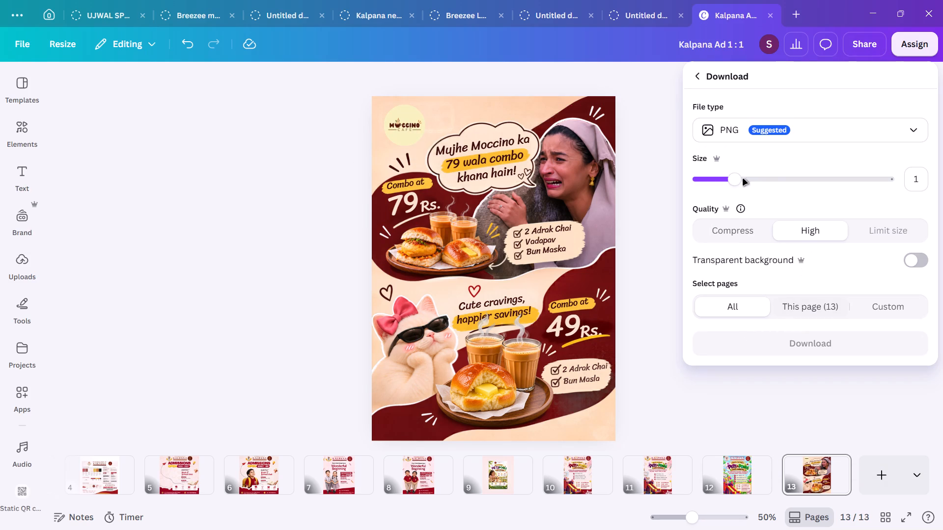
left_click_drag(734, 179, 942, 172)
left_click(820, 309)
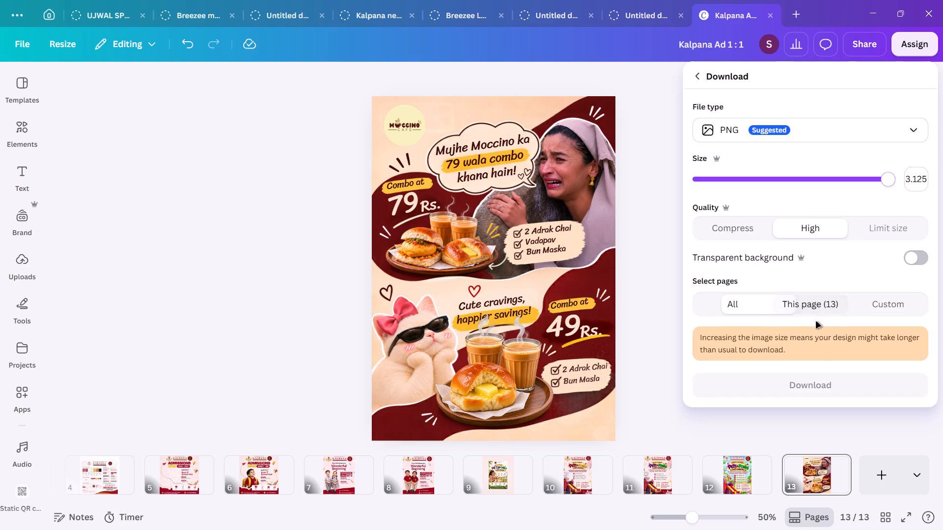
left_click(810, 380)
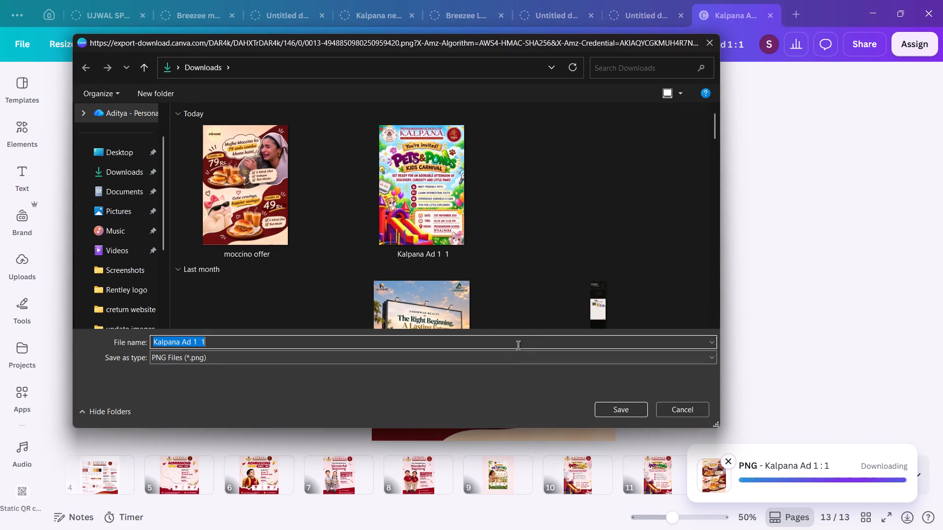
Save the PNG in Downloads as moccino offer, replacing the existing file of that name.
type("moccino")
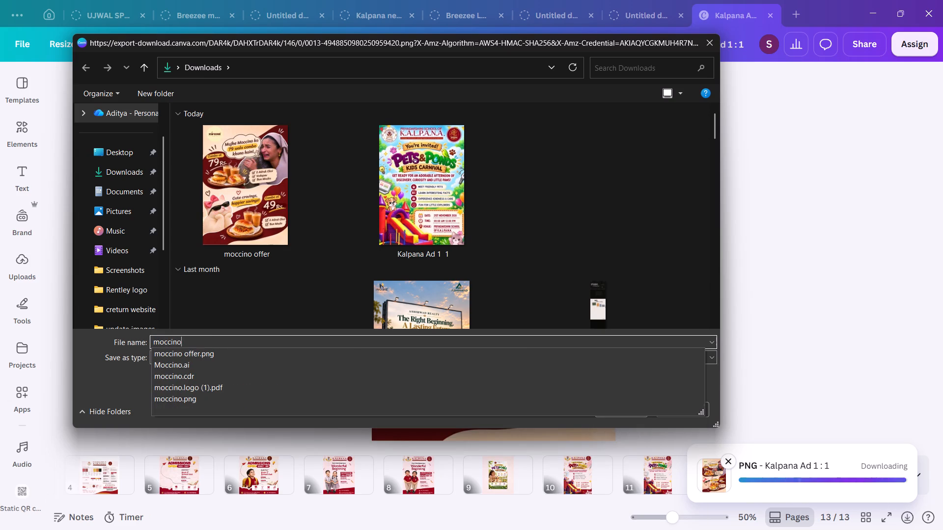
key("space")
type("offer")
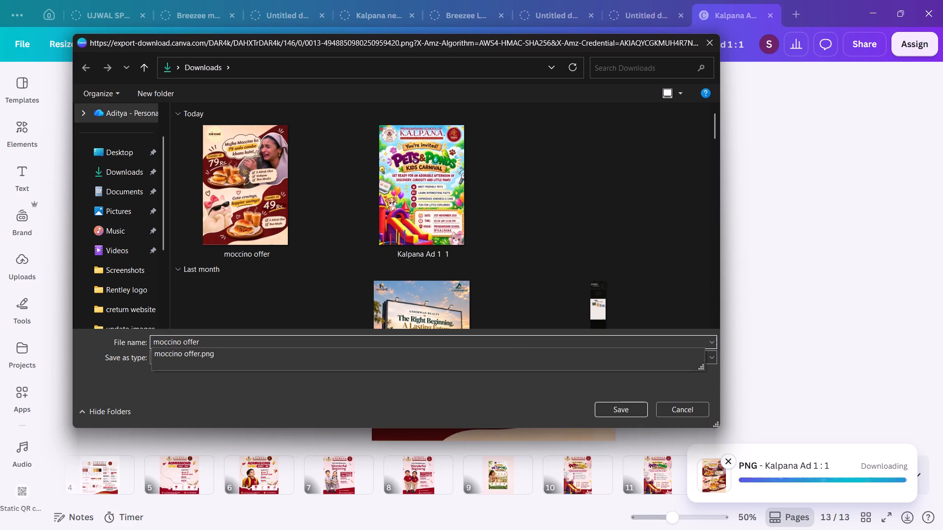
key("Return")
left_click(509, 273)
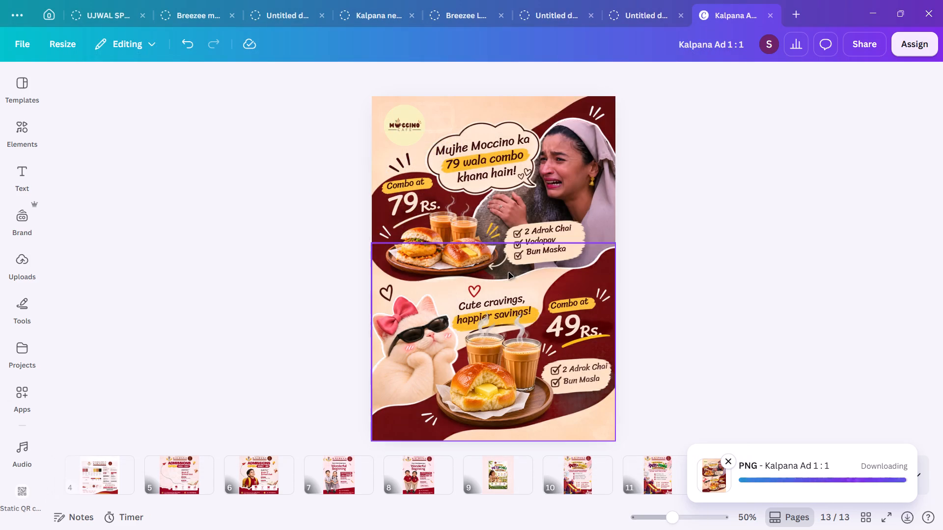
Delete page 13 with the Moccino offer poster from the Kalpana Ad design.
left_click(706, 230)
right_click(823, 475)
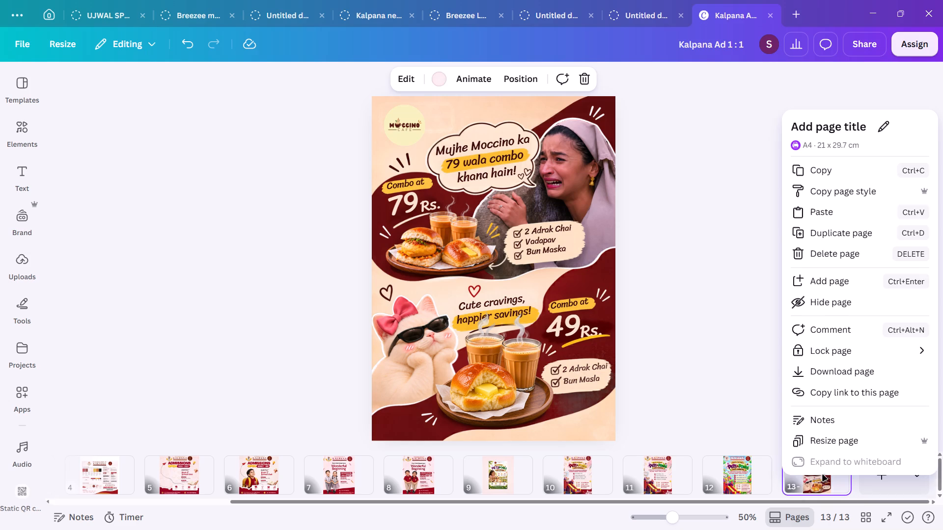
left_click(873, 254)
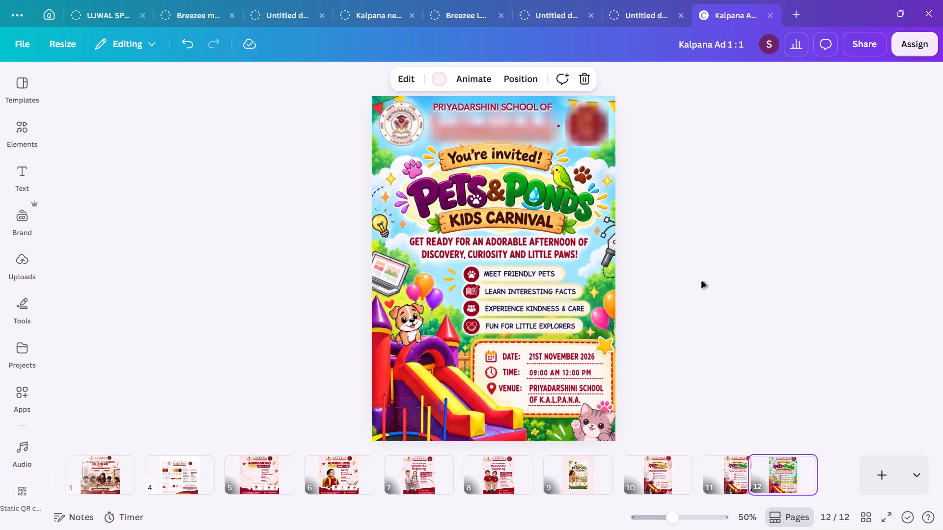
Move the Moccino Cafe logo and the chai and bun maska image from the uploads to the bin, keeping page 12 free of the logo.
left_click(29, 262)
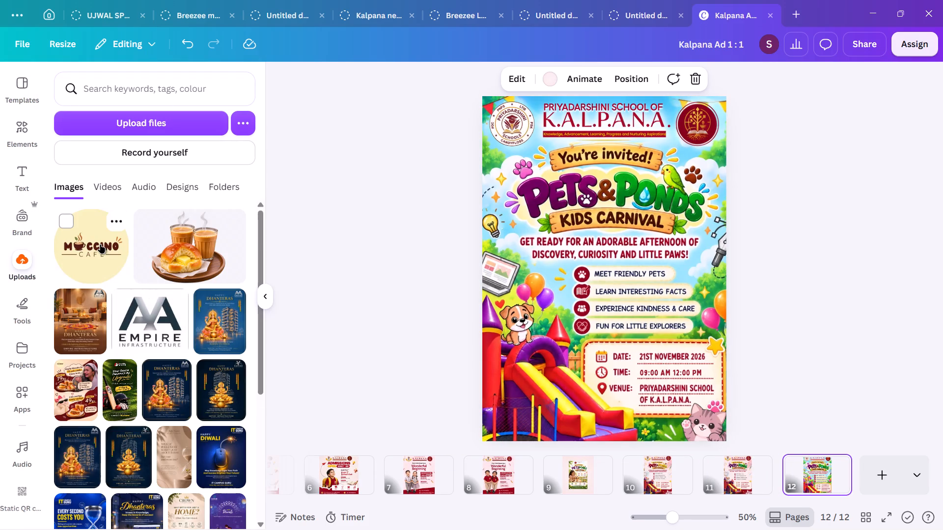
left_click(100, 244)
left_click(67, 219)
left_click(146, 224)
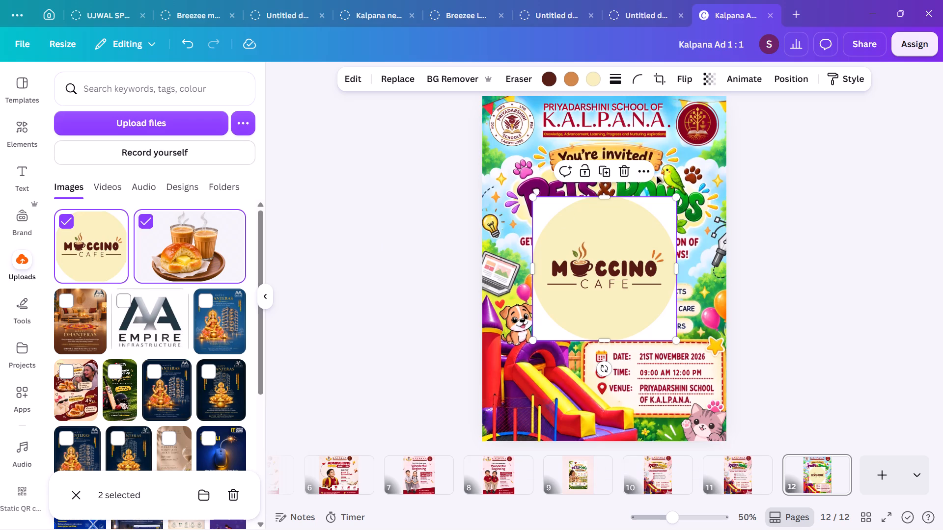
left_click(622, 177)
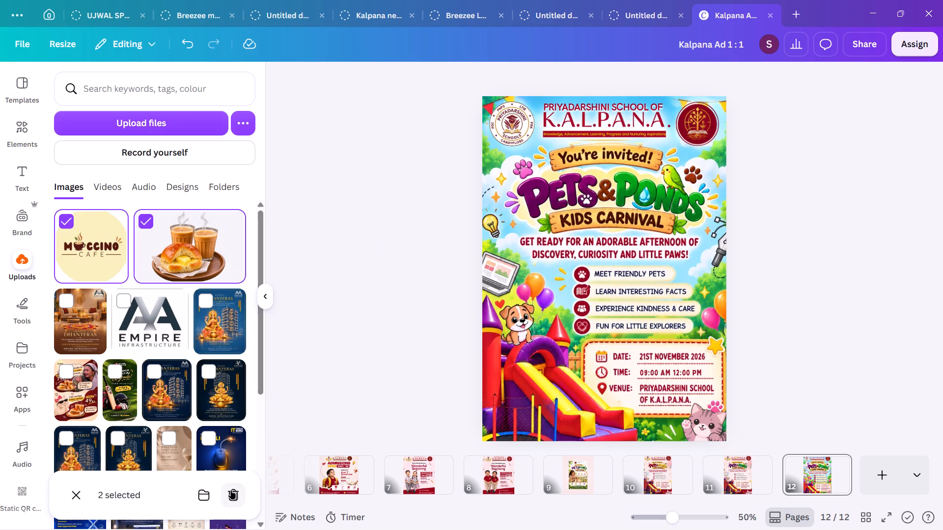
left_click(231, 490)
left_click(542, 307)
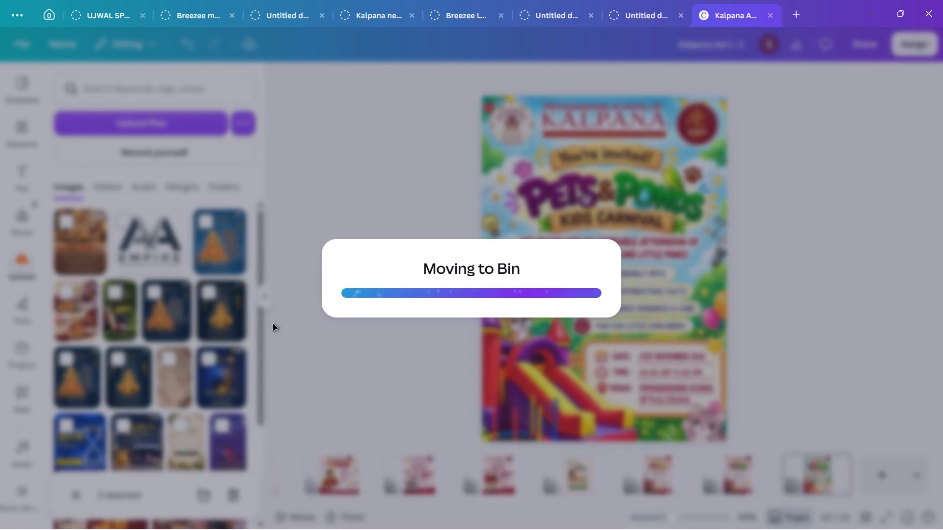
Move the uploaded Moccino offer poster image to the bin.
left_click(65, 290)
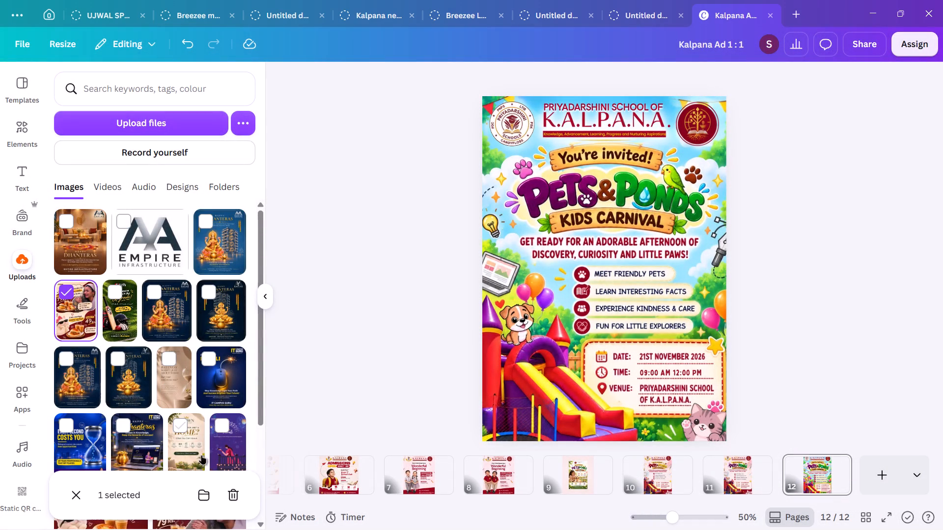
left_click(231, 496)
left_click(546, 309)
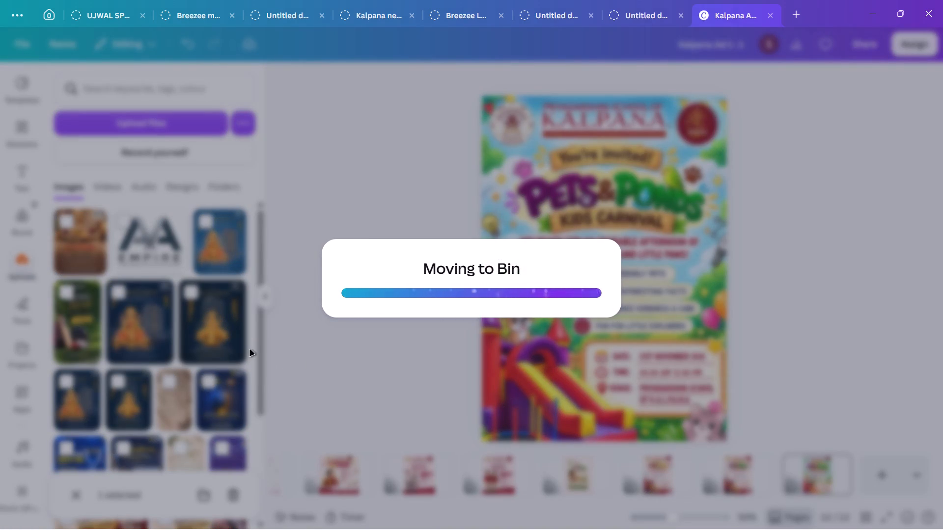
Move the two landscape Moccino banners, the 49 Rs. and 79 Rs. offers, from the uploads to the bin.
scroll(162, 322, "down", 3)
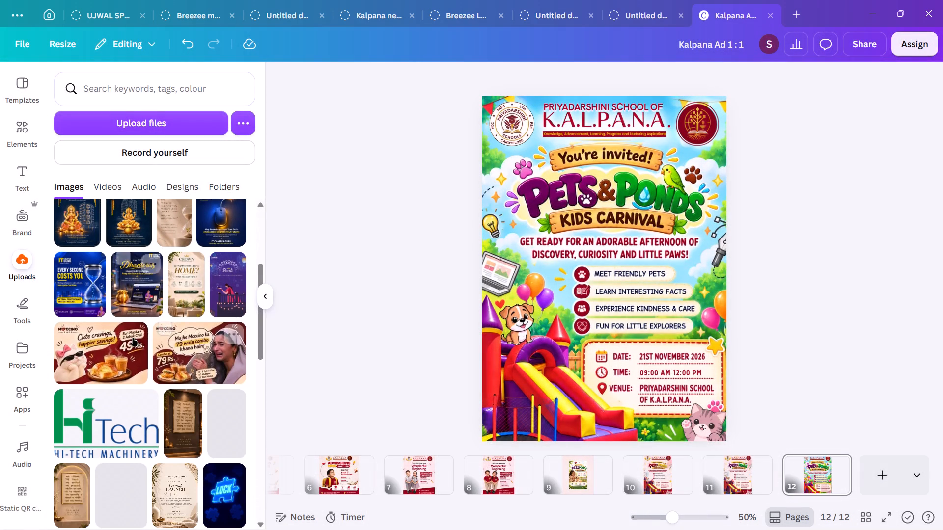
left_click(70, 331)
left_click(166, 329)
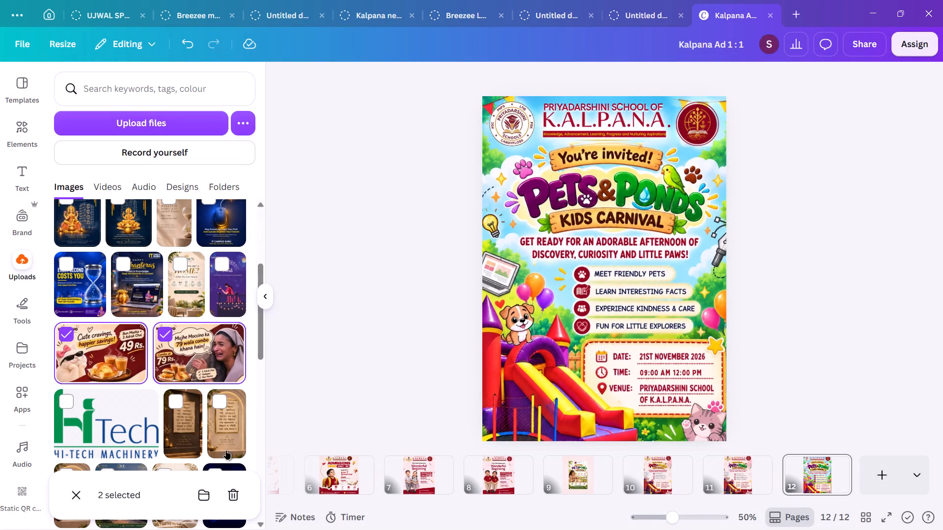
left_click(231, 490)
left_click(548, 313)
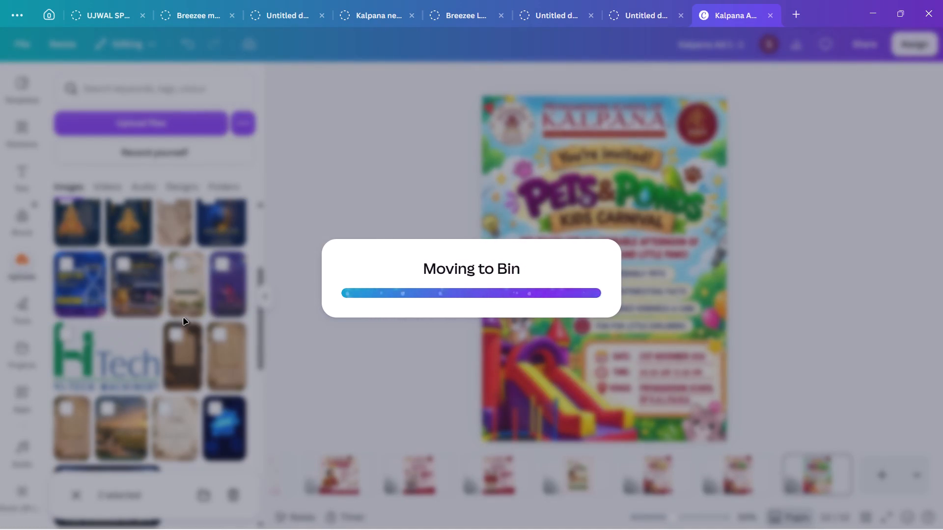
Look through the remaining older images in the uploads.
scroll(151, 372, "down", 1)
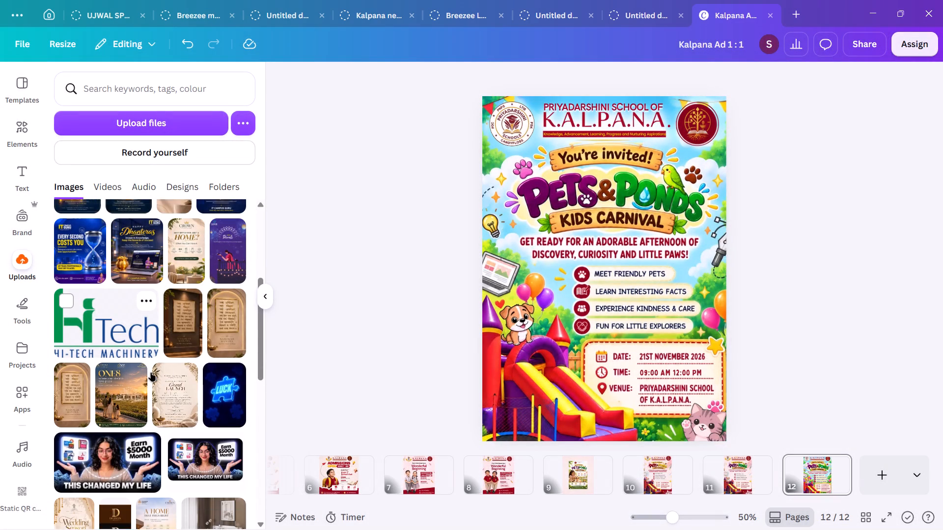
scroll(151, 372, "down", 5)
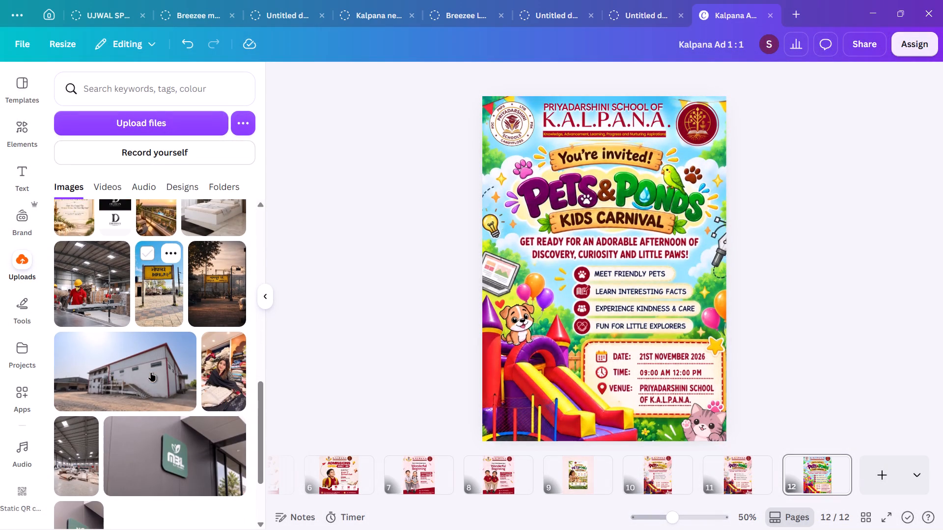
scroll(151, 372, "down", 4)
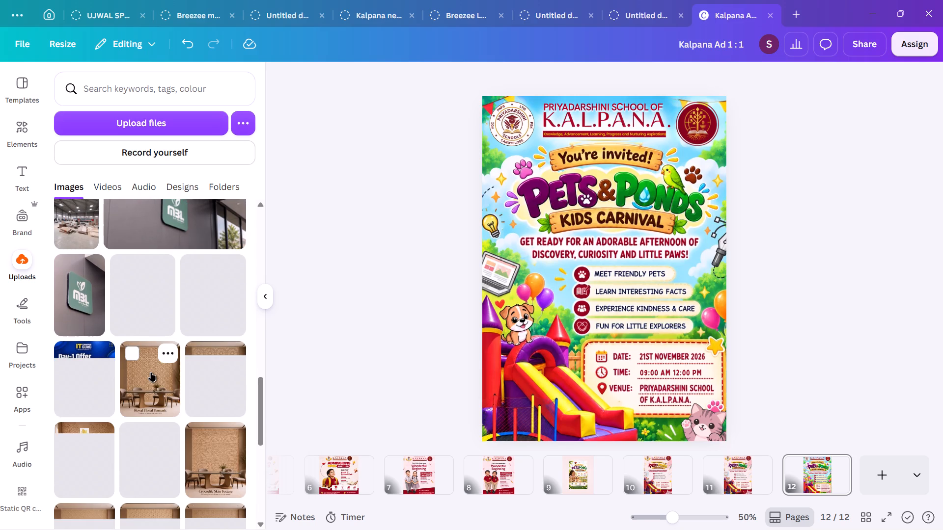
scroll(152, 372, "down", 2)
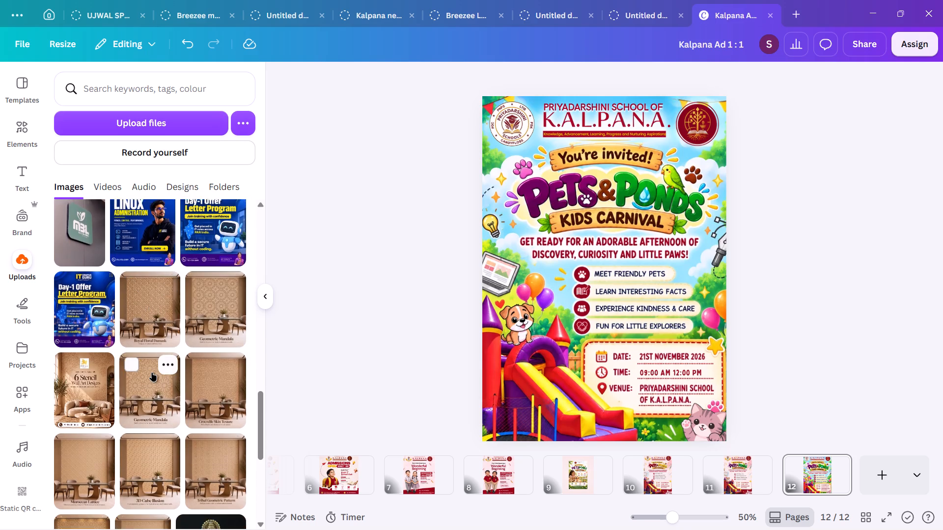
scroll(152, 372, "down", 7)
scroll(153, 371, "up", 3)
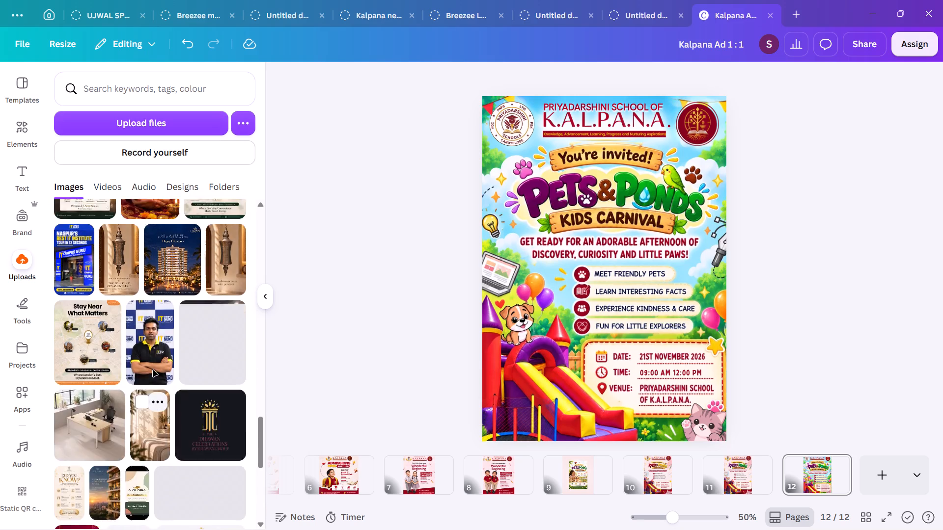
scroll(161, 367, "down", 6)
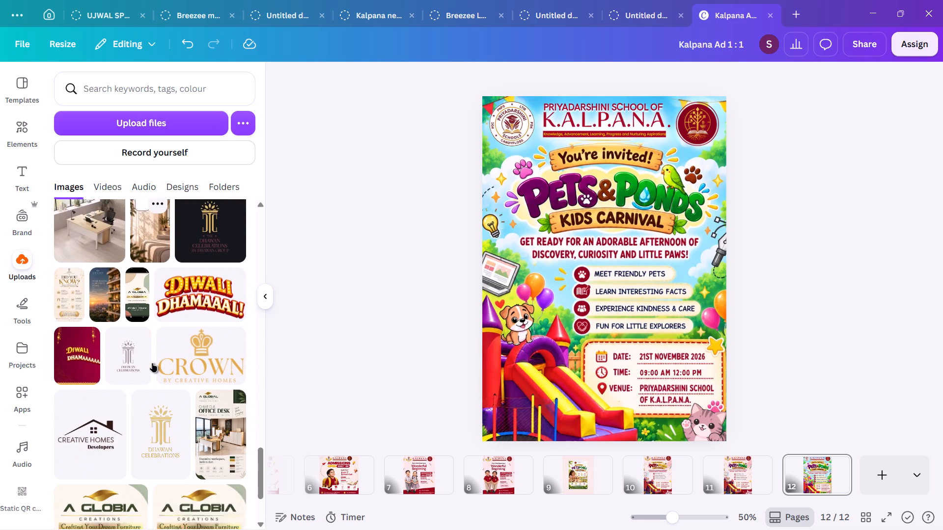
Minimise the Canva window to show the desktop.
left_click(328, 220)
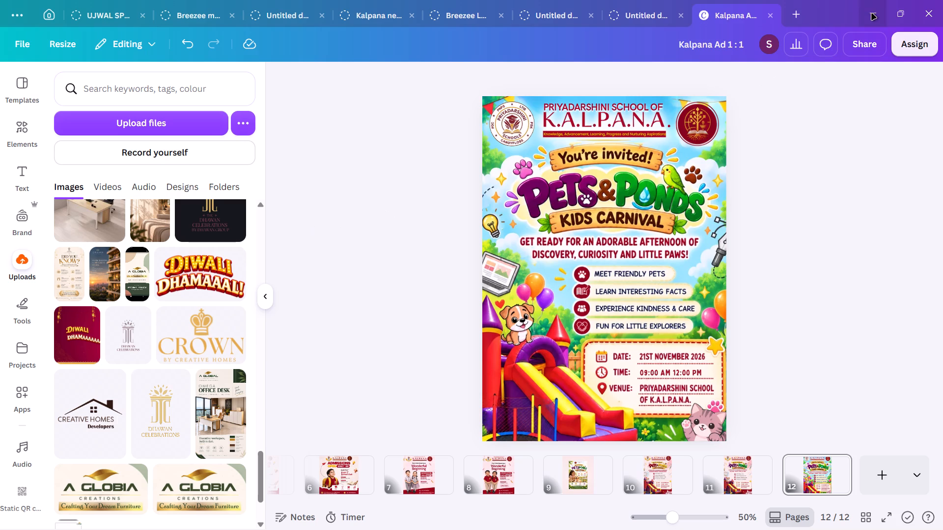
left_click(864, 31)
left_click(873, 18)
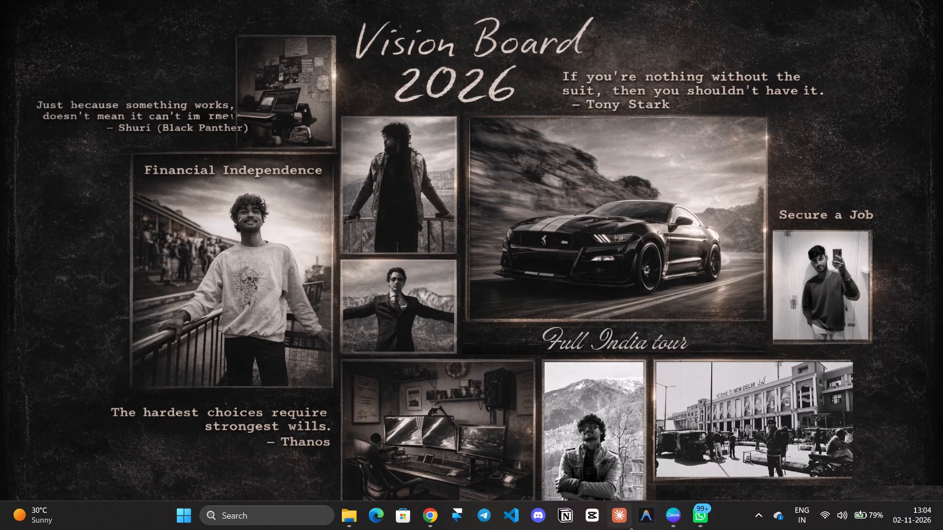
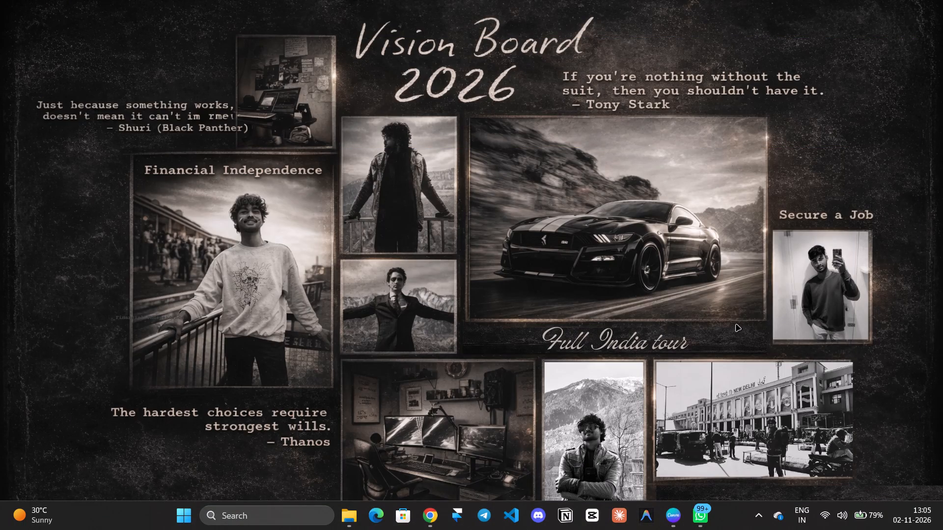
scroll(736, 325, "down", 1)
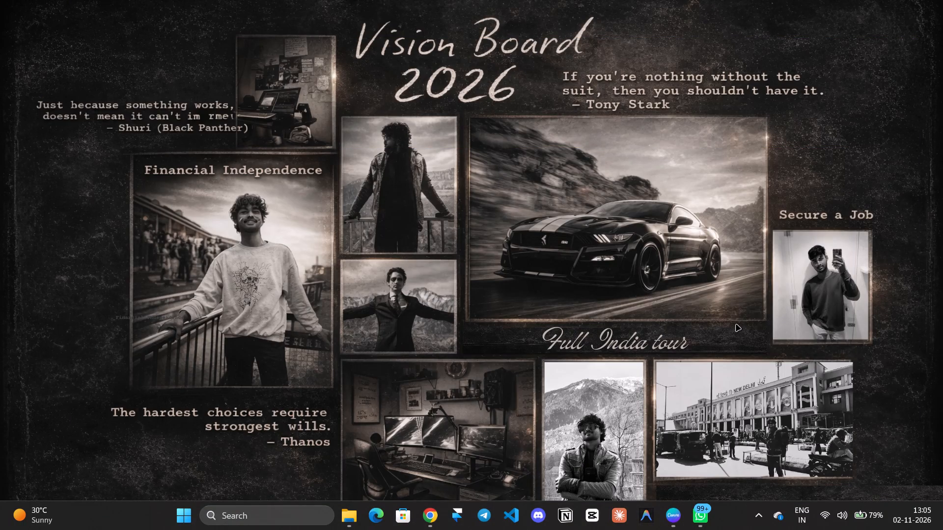